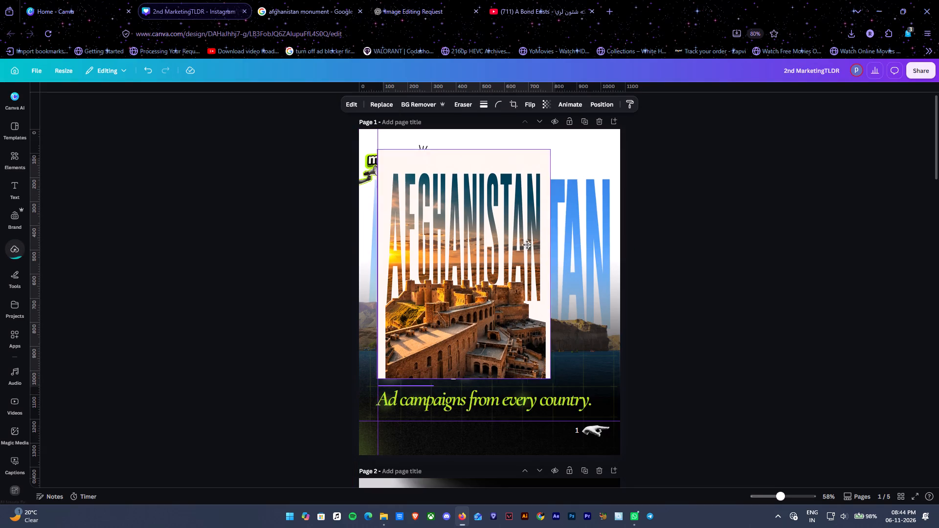
{"action": "left_click_drag", "start_coordinate": [527, 244], "coordinate": [511, 235]}
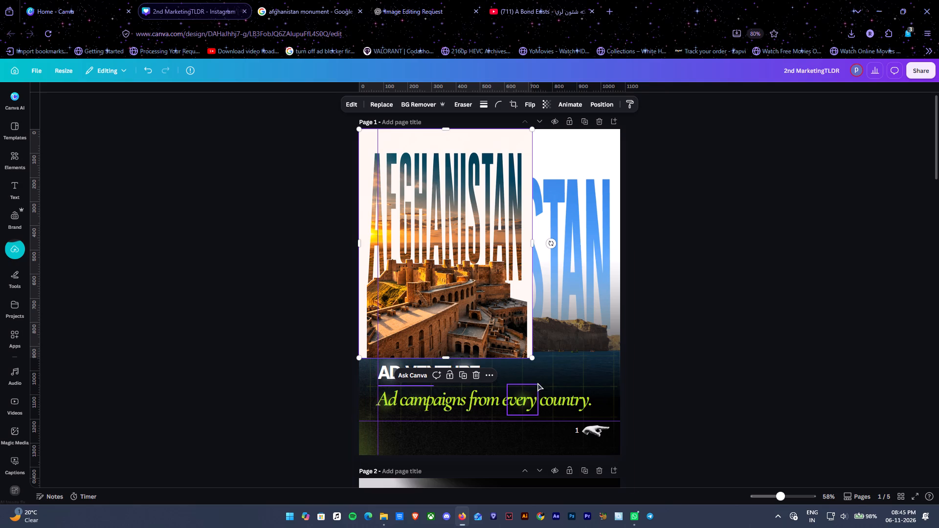
Enlarge the castle poster to the full page width and shift it up so its lower edge meets the page bottom.
{"action": "left_click_drag", "start_coordinate": [535, 357], "coordinate": [664, 452]}
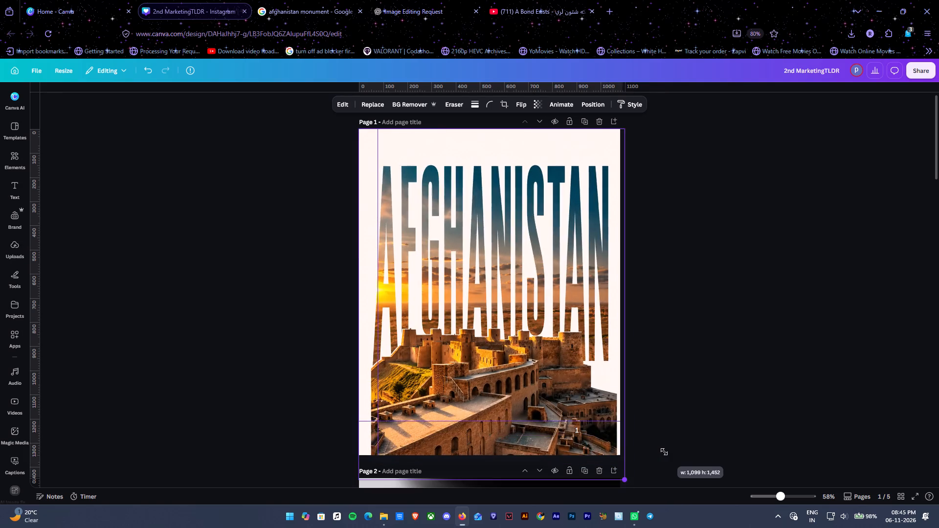
{"action": "left_click_drag", "start_coordinate": [664, 452], "coordinate": [659, 445]}
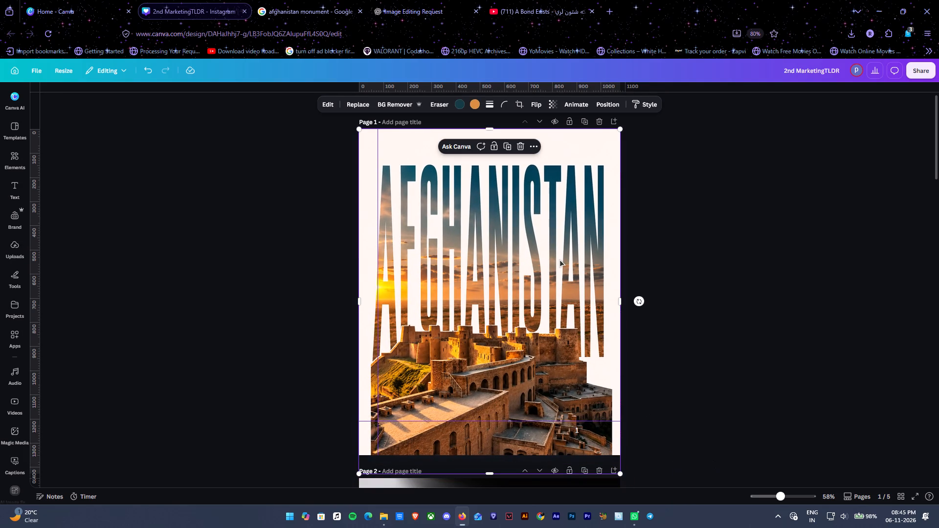
{"action": "left_click_drag", "start_coordinate": [559, 259], "coordinate": [561, 241]}
{"action": "left_click", "coordinate": [561, 241]}
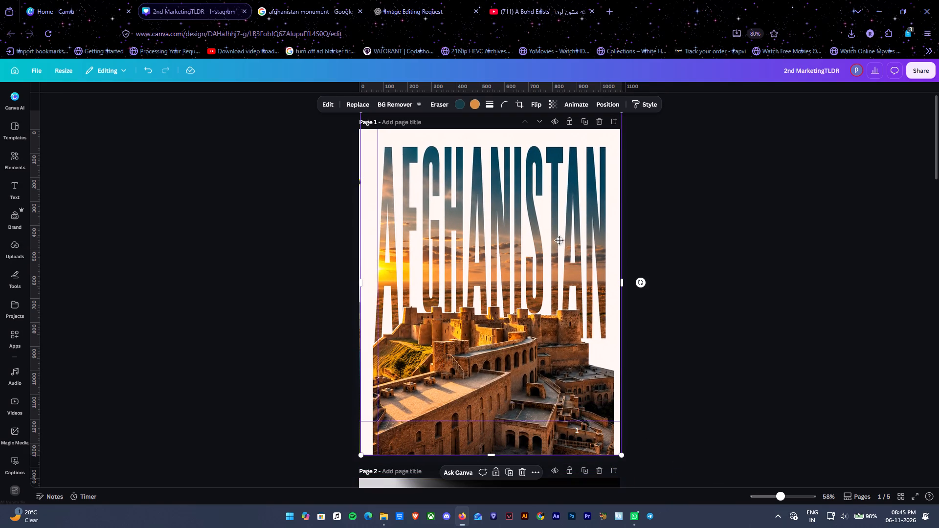
Send the castle poster backward until it sits just above the blue AFGHANISTAN image and beneath the logo, gradient and text.
{"action": "key", "text": "ctrl+bracketleft"}
{"action": "key", "text": "ctrl+bracketleft"}
{"action": "key", "text": "ctrl+bracketleft"}
{"action": "key", "text": "ctrl+bracketleft"}
{"action": "key", "text": "ctrl+bracketleft"}
{"action": "key", "text": "ctrl+bracketleft"}
{"action": "key", "text": "ctrl+bracketleft"}
{"action": "key", "text": "ctrl+bracketleft"}
{"action": "key", "text": "ctrl+bracketleft"}
{"action": "key", "text": "ctrl+bracketleft"}
{"action": "key", "text": "ctrl+bracketleft"}
{"action": "key", "text": "ctrl+bracketleft"}
{"action": "key", "text": "ctrl+bracketleft"}
{"action": "key", "text": "ctrl+bracketleft"}
{"action": "key", "text": "ctrl+bracketleft"}
{"action": "key", "text": "ctrl+bracketleft"}
{"action": "key", "text": "ctrl+bracketleft"}
{"action": "key", "text": "ctrl+bracketleft"}
{"action": "key", "text": "ctrl+bracketleft"}
{"action": "key", "text": "ctrl+bracketleft"}
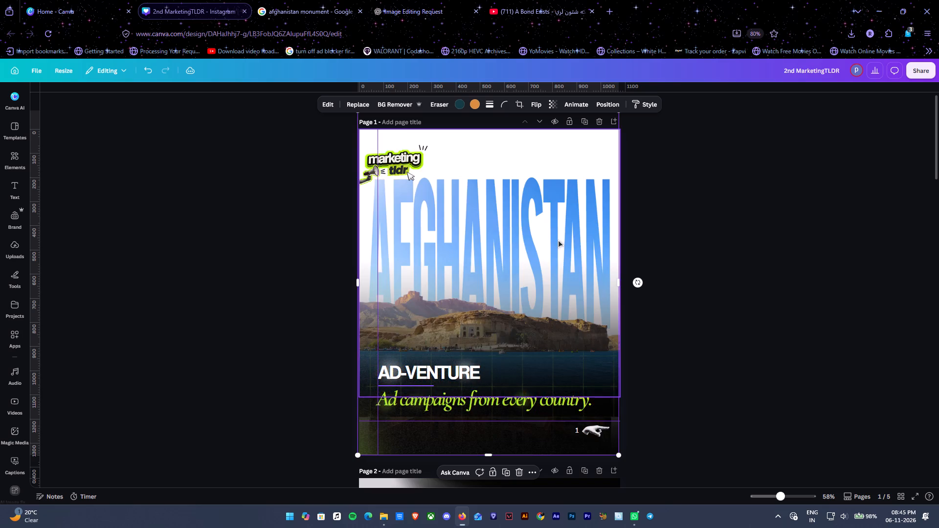
{"action": "key", "text": "ctrl+bracketright"}
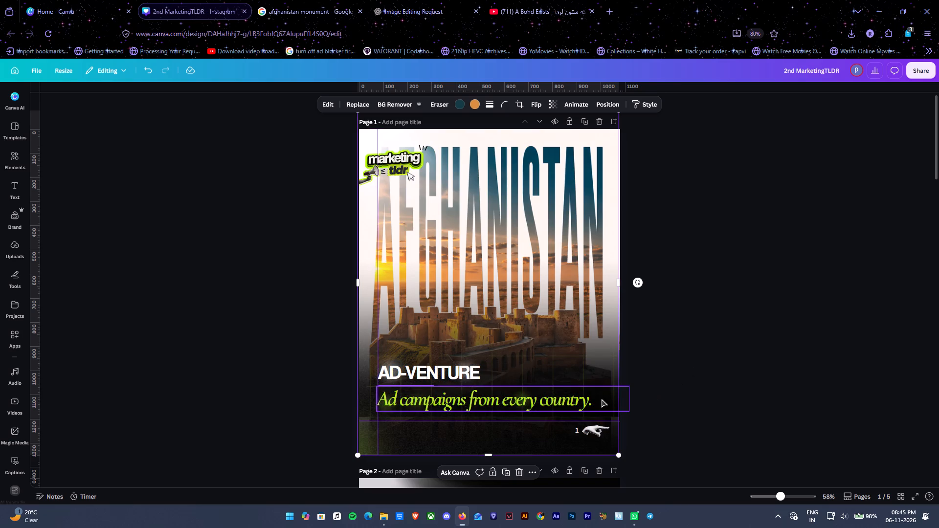
{"action": "left_click", "coordinate": [732, 317]}
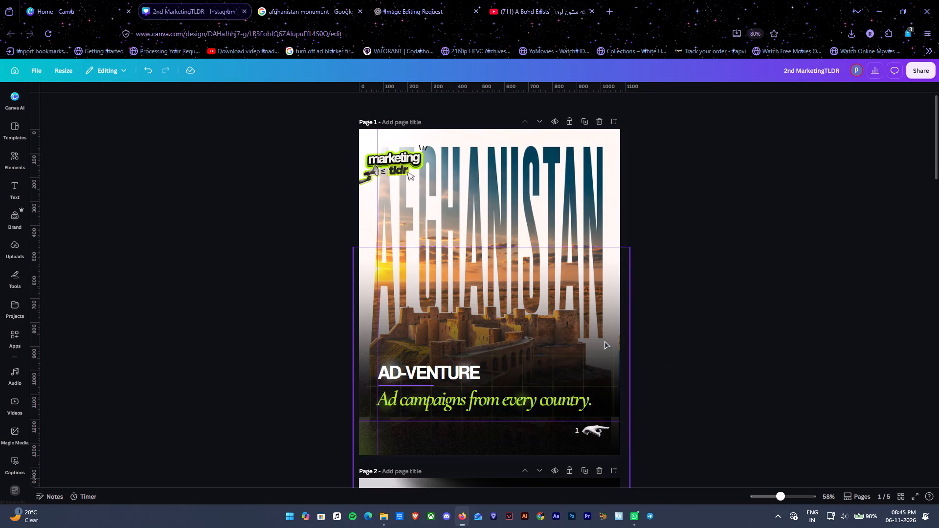
Crop the castle poster's lower edge up to the "Ad campaigns from every country." tagline.
{"action": "left_click", "coordinate": [592, 195]}
{"action": "left_click_drag", "start_coordinate": [488, 456], "coordinate": [497, 400]}
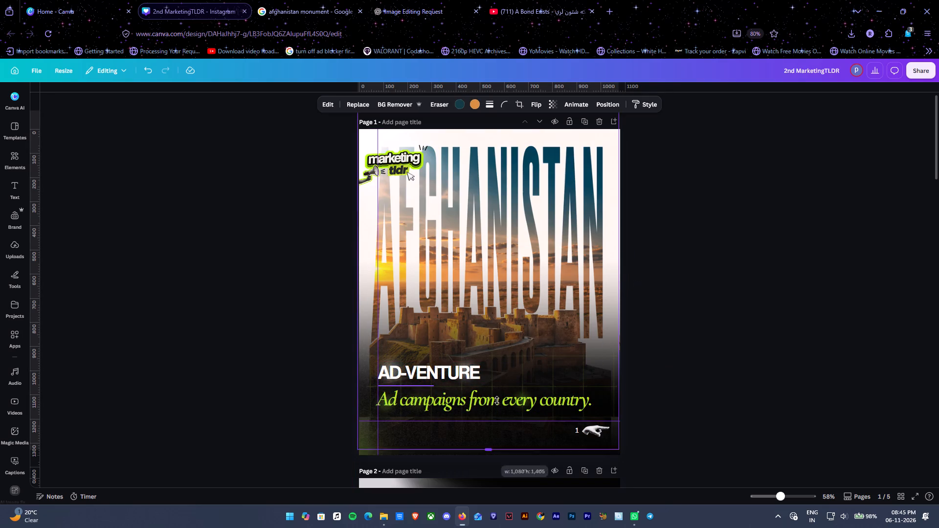
{"action": "left_click_drag", "start_coordinate": [497, 400], "coordinate": [497, 406]}
{"action": "left_click", "coordinate": [696, 316]}
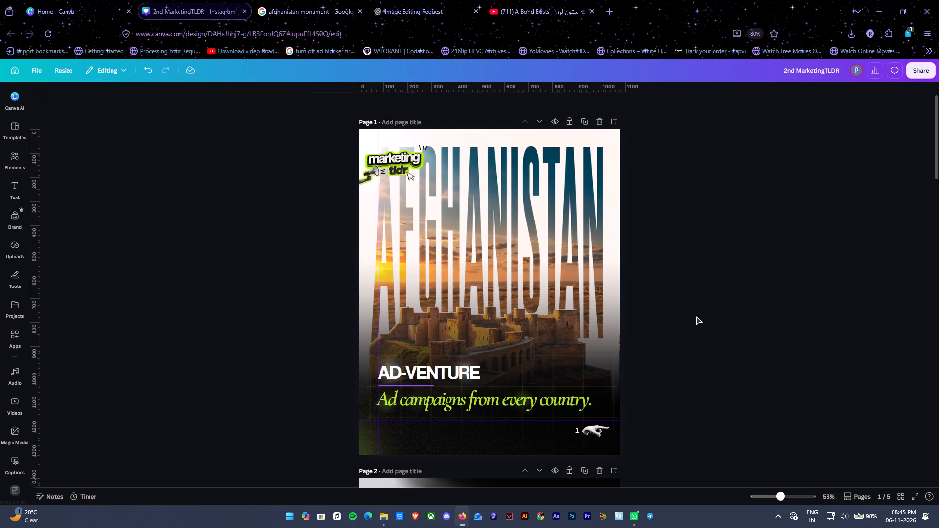
Nudge the castle poster sideways and slightly up so both its sides line up with the page edges.
{"action": "scroll", "coordinate": [698, 316], "scroll_direction": "up", "scroll_amount": 1, "text": "ctrl+alt"}
{"action": "left_click_drag", "start_coordinate": [564, 189], "coordinate": [563, 185]}
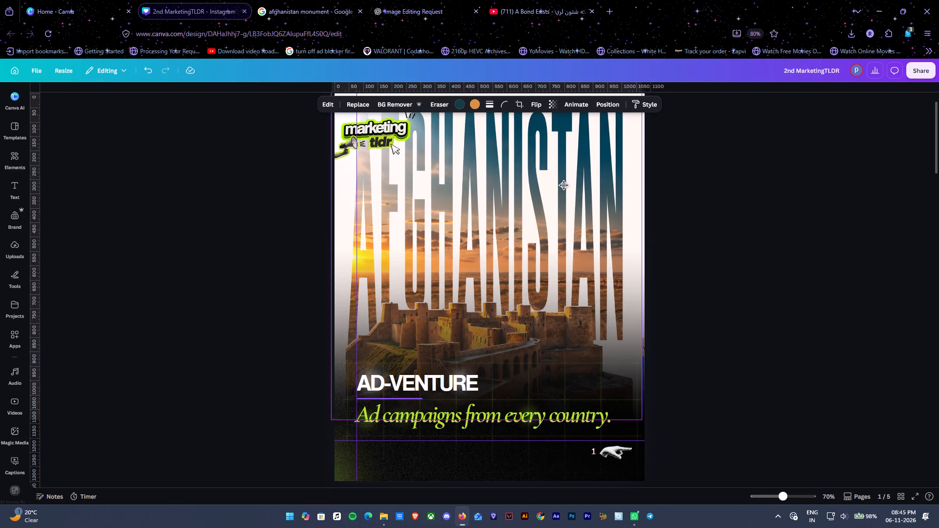
{"action": "left_click_drag", "start_coordinate": [563, 185], "coordinate": [566, 184]}
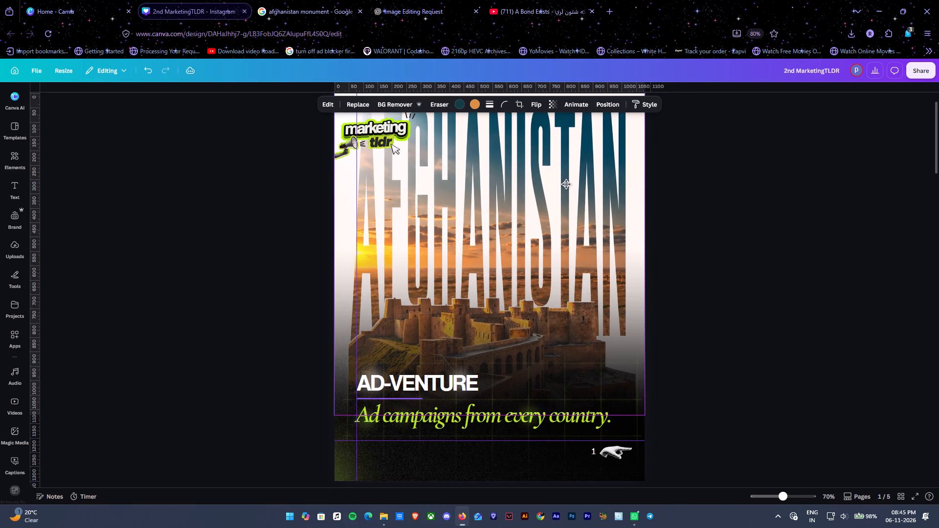
{"action": "left_click_drag", "start_coordinate": [566, 184], "coordinate": [566, 183]}
{"action": "left_click", "coordinate": [731, 194]}
{"action": "scroll", "coordinate": [738, 287], "scroll_direction": "up", "scroll_amount": 1}
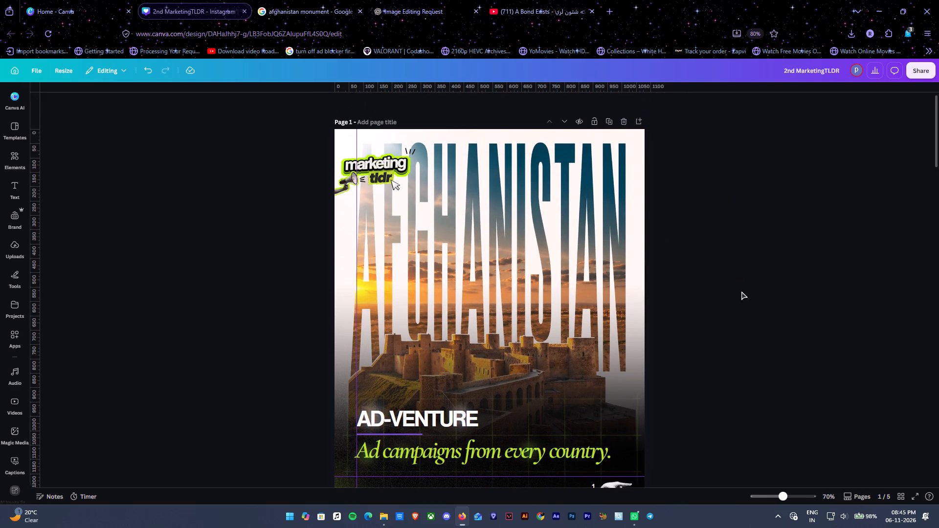
Slightly enlarge the rotated light-ray overlay at page 1's top-left corner from its lower corner.
{"action": "left_click", "coordinate": [358, 136]}
{"action": "left_click", "coordinate": [351, 140]}
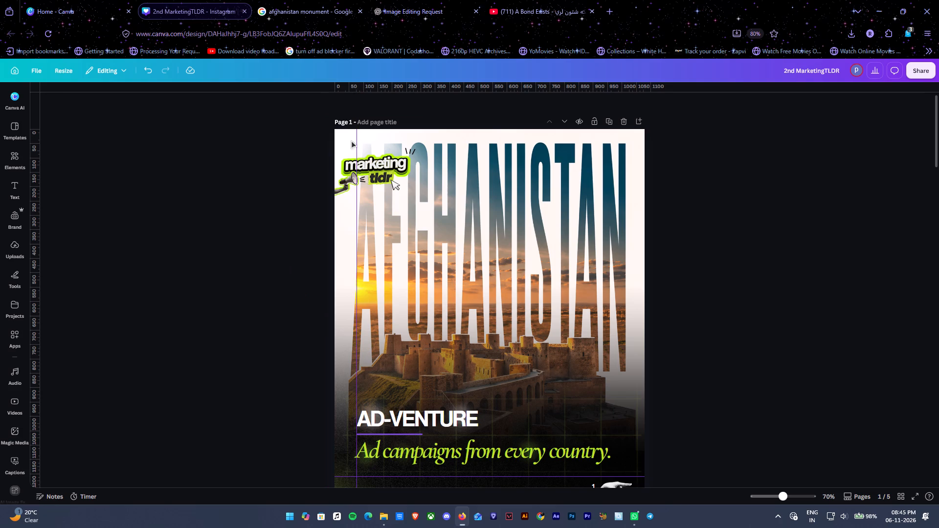
{"action": "left_click", "coordinate": [432, 134]}
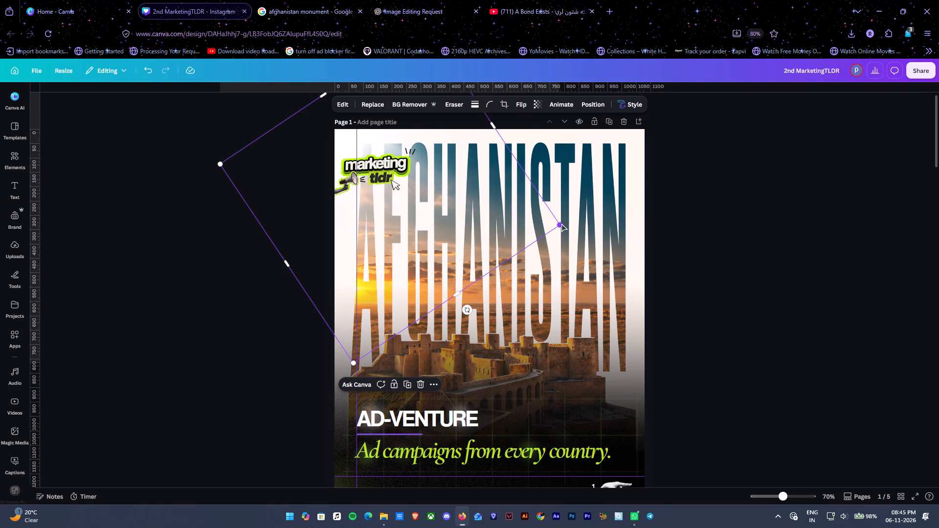
{"action": "left_click_drag", "start_coordinate": [561, 223], "coordinate": [585, 237]}
{"action": "double_click", "coordinate": [710, 226]}
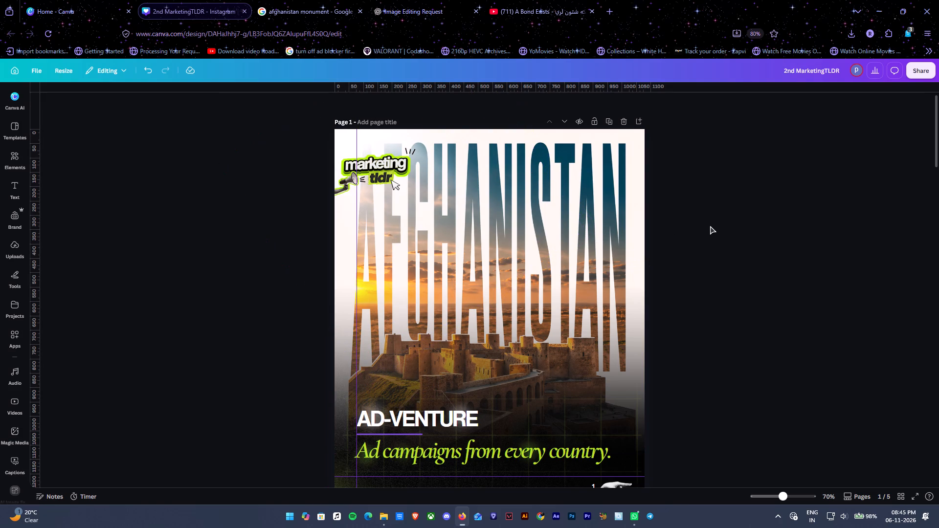
Recolour the thin line beneath AD-VENTURE on page 1 with the orange taken from the castle poster's photo colours.
{"action": "scroll", "coordinate": [710, 226], "scroll_direction": "up", "scroll_amount": 2}
{"action": "scroll", "coordinate": [710, 226], "scroll_direction": "down", "scroll_amount": 2}
{"action": "scroll", "coordinate": [703, 275], "scroll_direction": "up", "scroll_amount": 3}
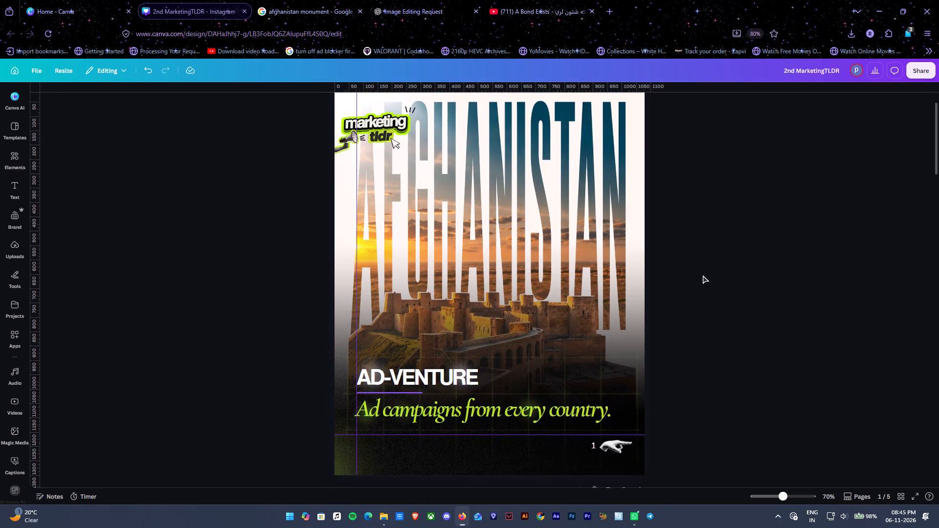
{"action": "scroll", "coordinate": [709, 282], "scroll_direction": "down", "scroll_amount": 1}
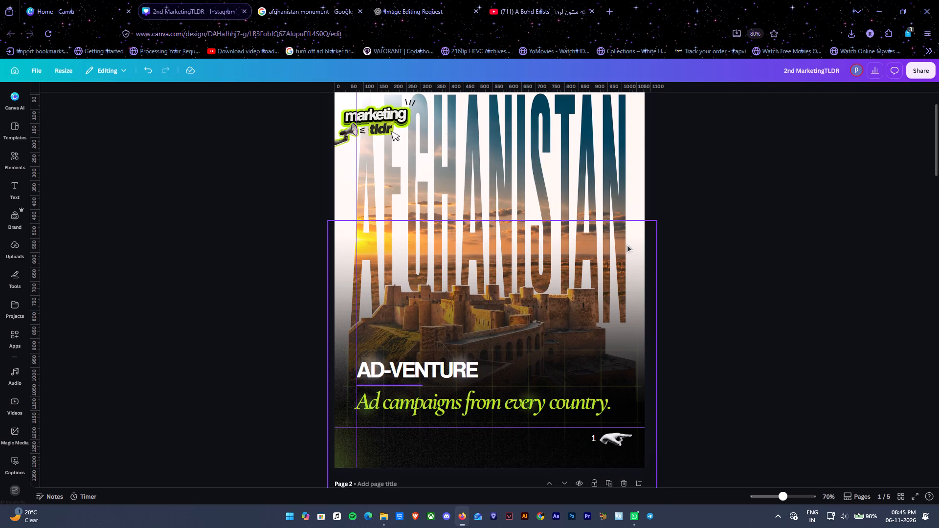
{"action": "scroll", "coordinate": [626, 242], "scroll_direction": "up", "scroll_amount": 1}
{"action": "scroll", "coordinate": [626, 242], "scroll_direction": "down", "scroll_amount": 5}
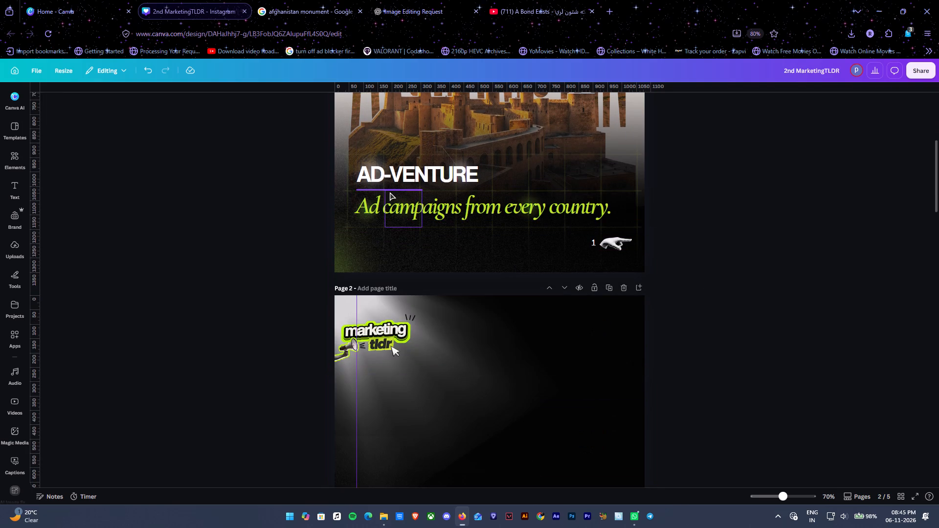
{"action": "left_click", "coordinate": [387, 189]}
{"action": "scroll", "coordinate": [459, 202], "scroll_direction": "up", "scroll_amount": 3}
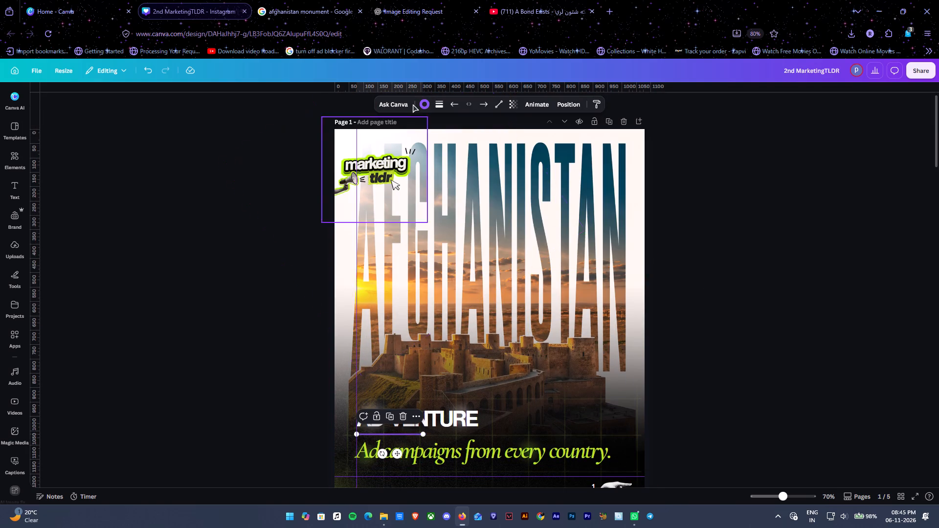
{"action": "left_click", "coordinate": [420, 105]}
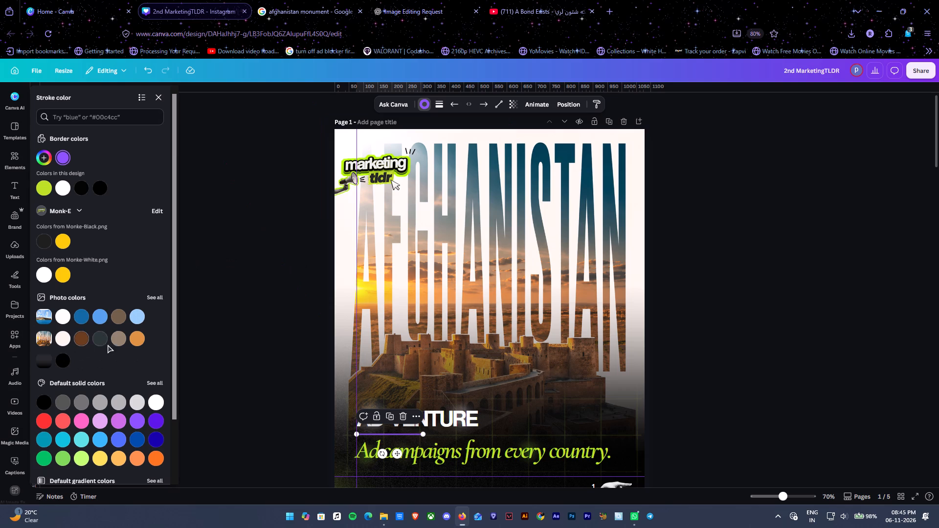
{"action": "left_click", "coordinate": [137, 337]}
{"action": "double_click", "coordinate": [746, 344]}
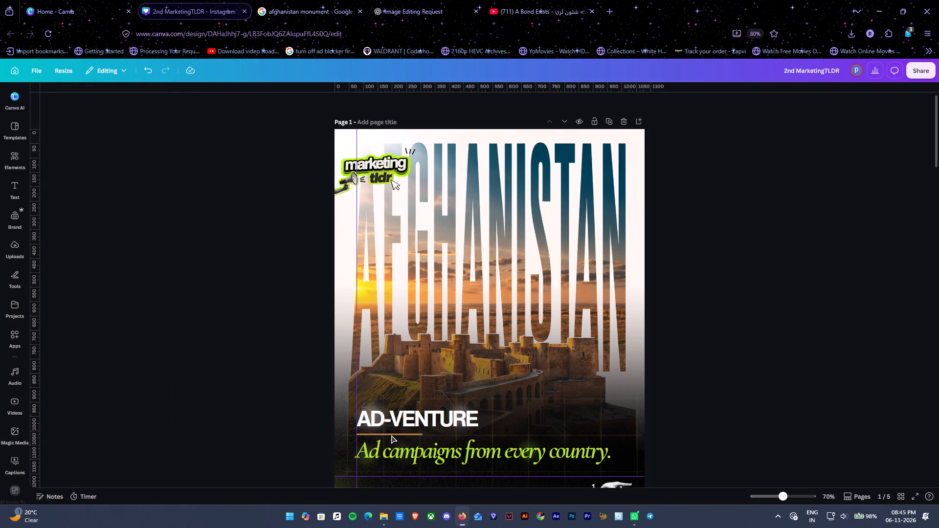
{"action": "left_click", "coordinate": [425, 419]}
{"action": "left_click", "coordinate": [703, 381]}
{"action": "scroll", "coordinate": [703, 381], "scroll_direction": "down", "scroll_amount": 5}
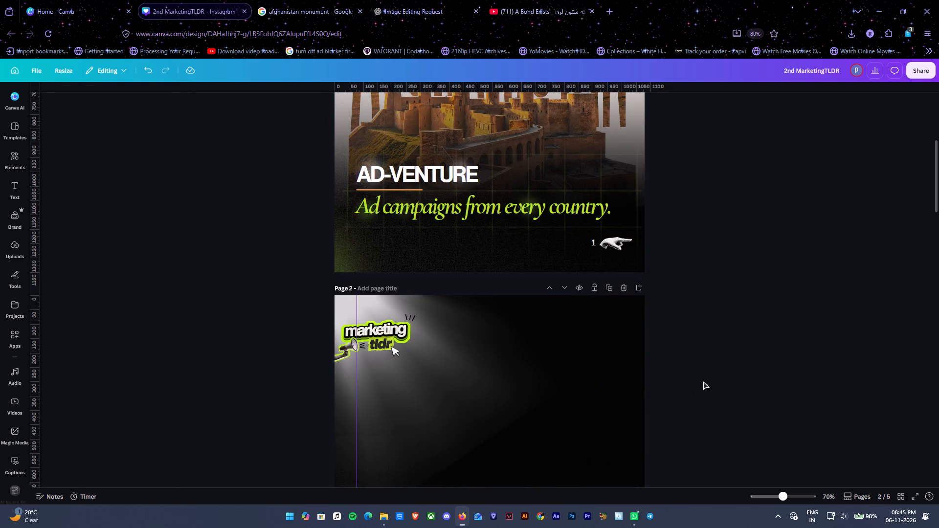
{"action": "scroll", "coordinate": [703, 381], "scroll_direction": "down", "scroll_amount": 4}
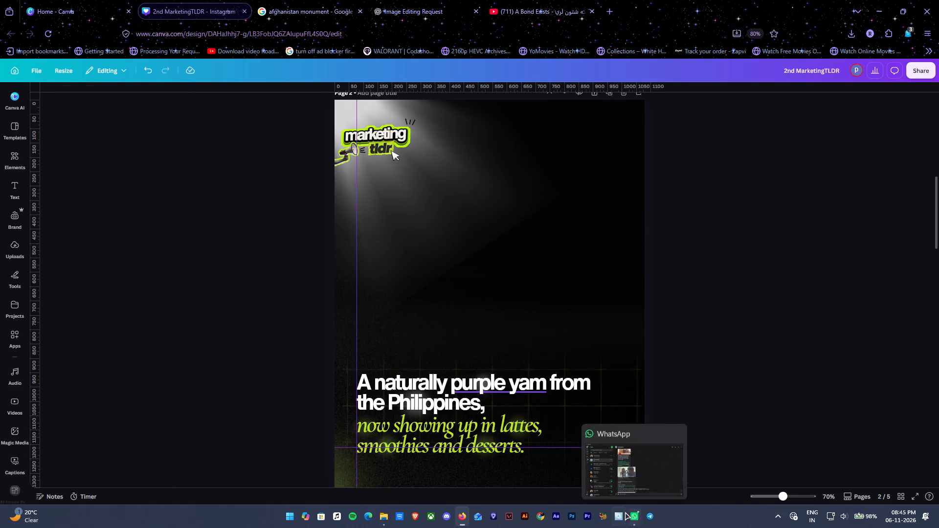
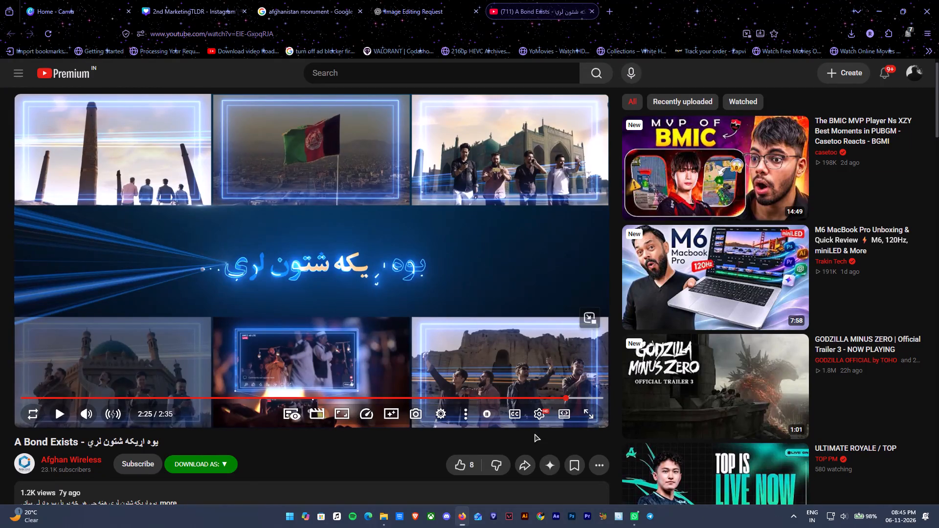
Seek the Afghan Wireless video to the six-photo collage frame with the glowing Pashto title at 2:25.
{"action": "left_click_drag", "start_coordinate": [561, 397], "coordinate": [567, 397]}
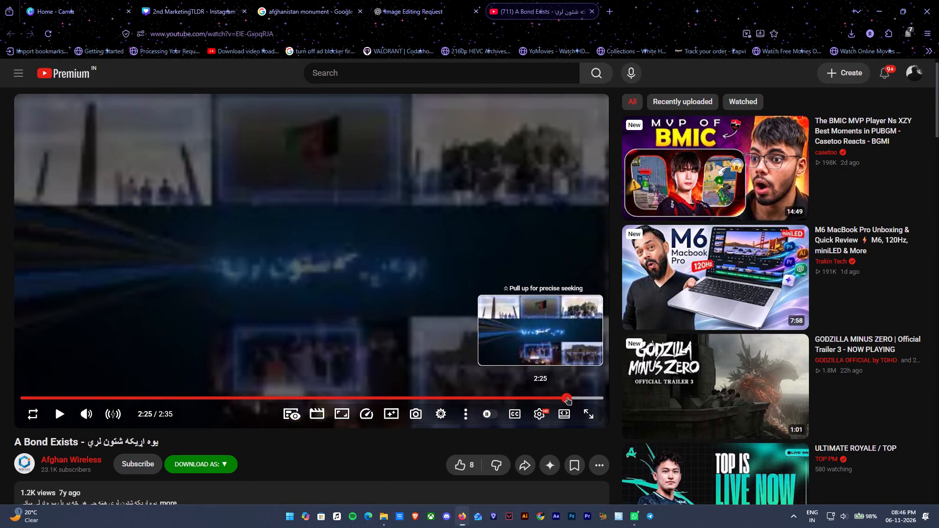
{"action": "left_click_drag", "start_coordinate": [567, 397], "coordinate": [566, 396]}
{"action": "left_click", "coordinate": [522, 227]}
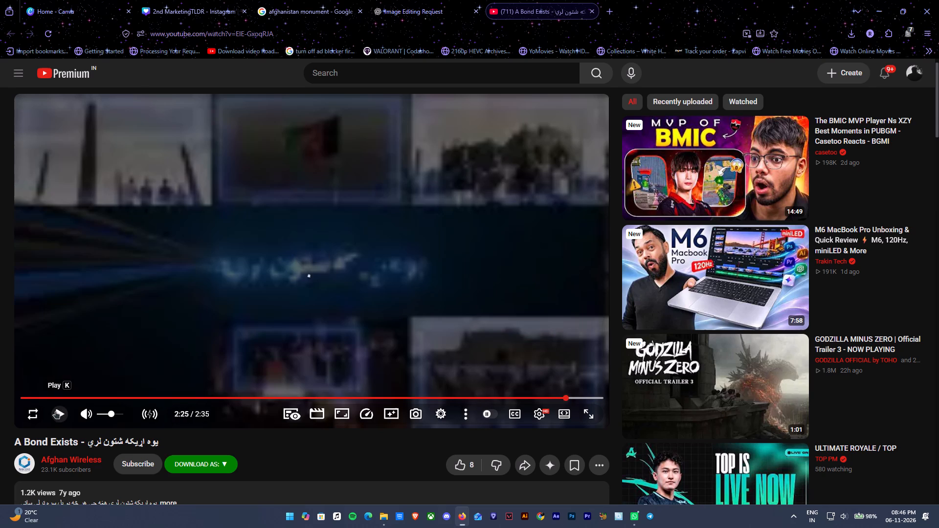
Seek the Afghan Wireless video to the 2:24 collage frame showing all six photos and capture it as an image.
{"action": "left_click", "coordinate": [58, 413]}
{"action": "left_click", "coordinate": [58, 415]}
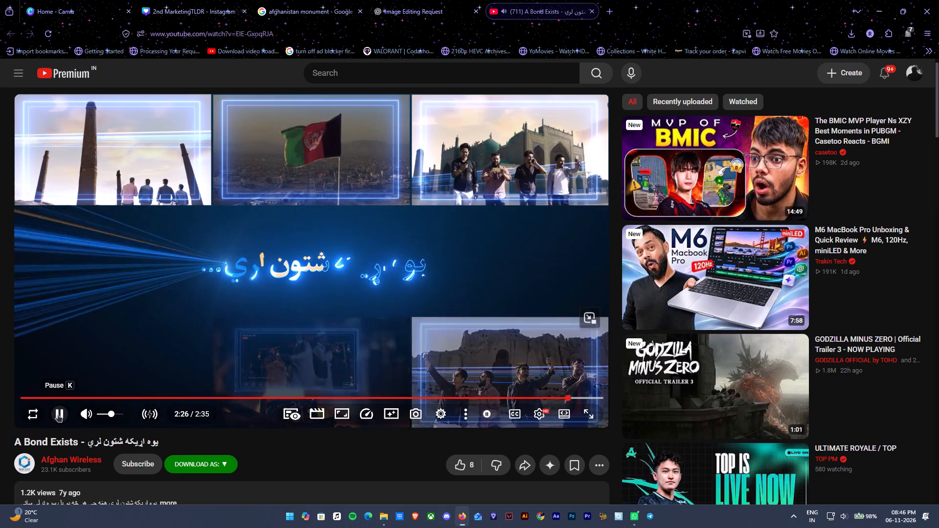
{"action": "left_click", "coordinate": [566, 393]}
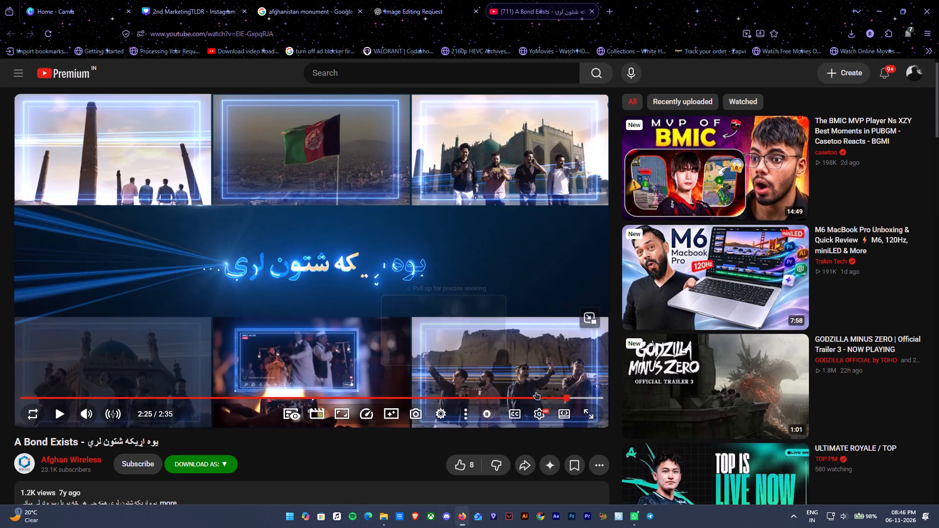
{"action": "left_click", "coordinate": [562, 396]}
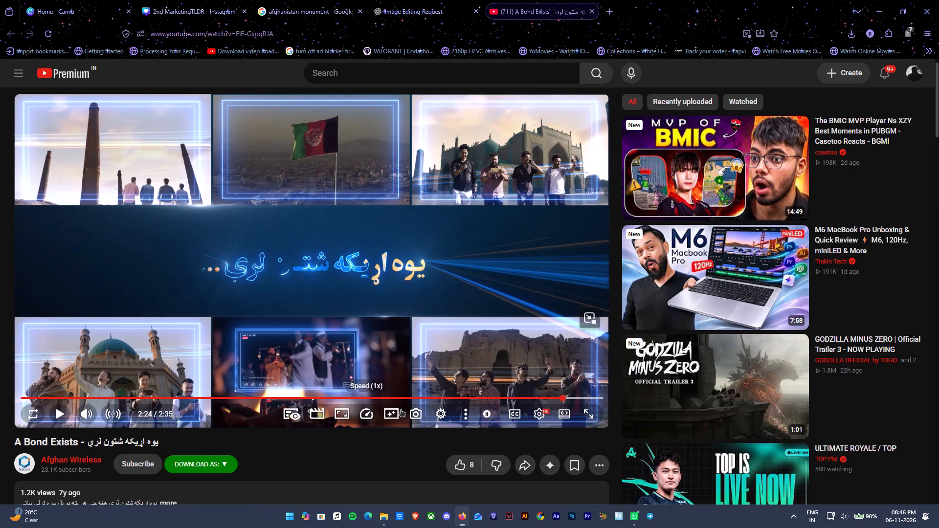
{"action": "left_click", "coordinate": [415, 413]}
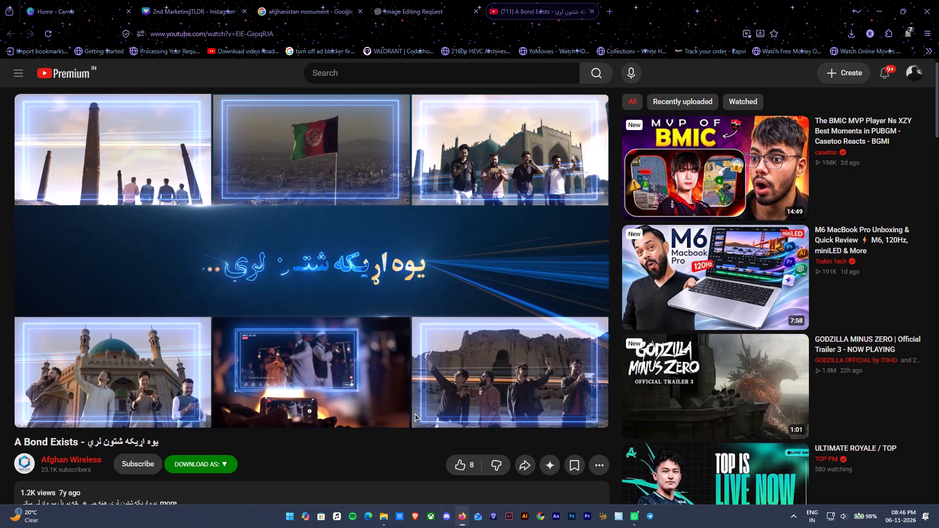
{"action": "left_click", "coordinate": [720, 478]}
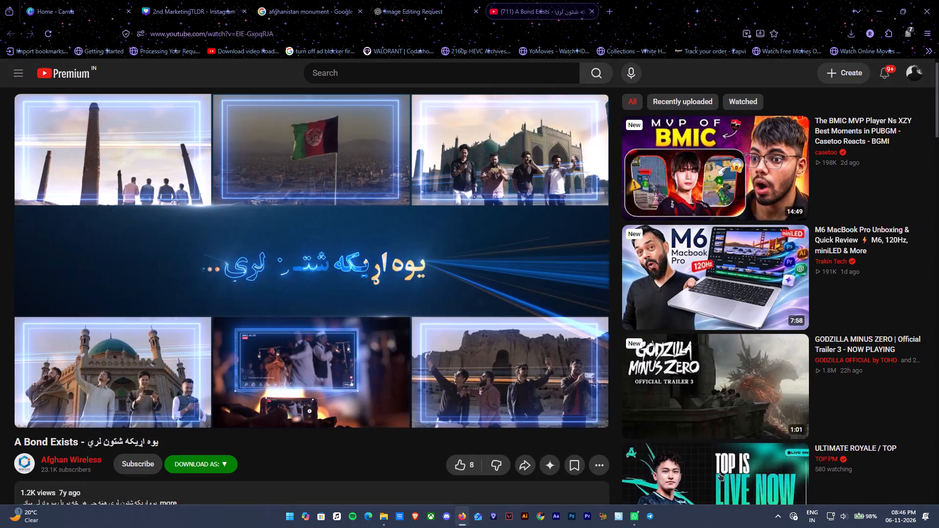
Switch to the 2nd MarketingTLDR design in Canva and place the downloaded 2m24s Afghan Wireless snapshot on page 2.
{"action": "left_click_drag", "start_coordinate": [192, 0], "coordinate": [197, 0]}
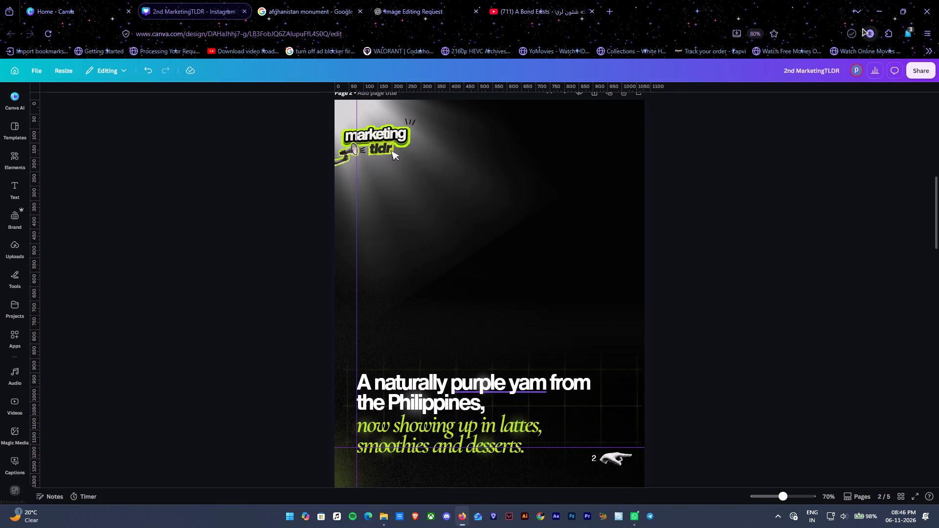
{"action": "left_click", "coordinate": [851, 29]}
{"action": "left_click_drag", "start_coordinate": [765, 65], "coordinate": [510, 215]}
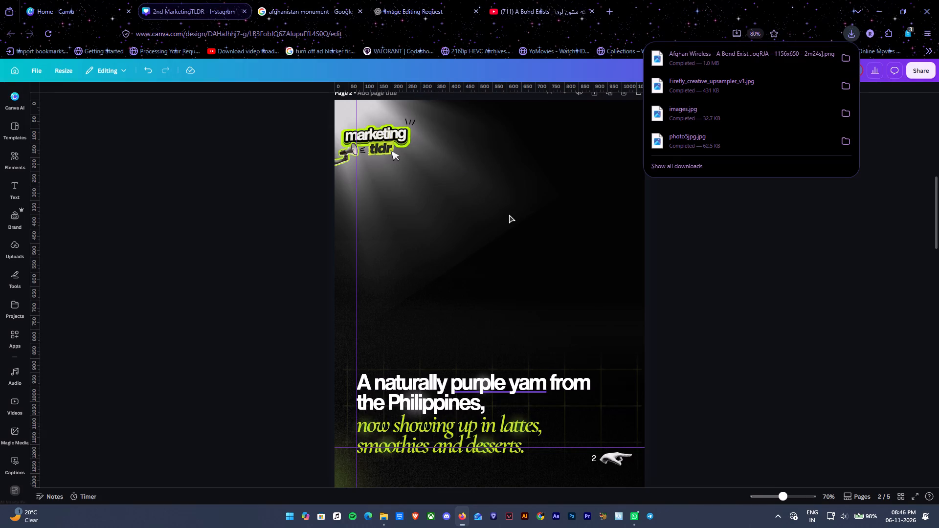
Align the snapshot with page 2's left edge, enlarge it to the full page width and position it just below the marketing tldr logo.
{"action": "left_click_drag", "start_coordinate": [535, 266], "coordinate": [483, 206]}
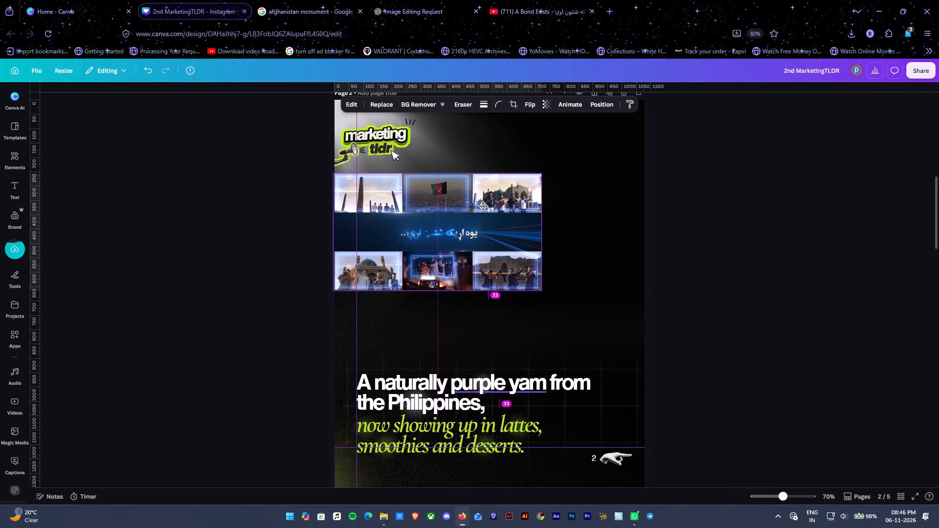
{"action": "left_click_drag", "start_coordinate": [483, 206], "coordinate": [485, 206]}
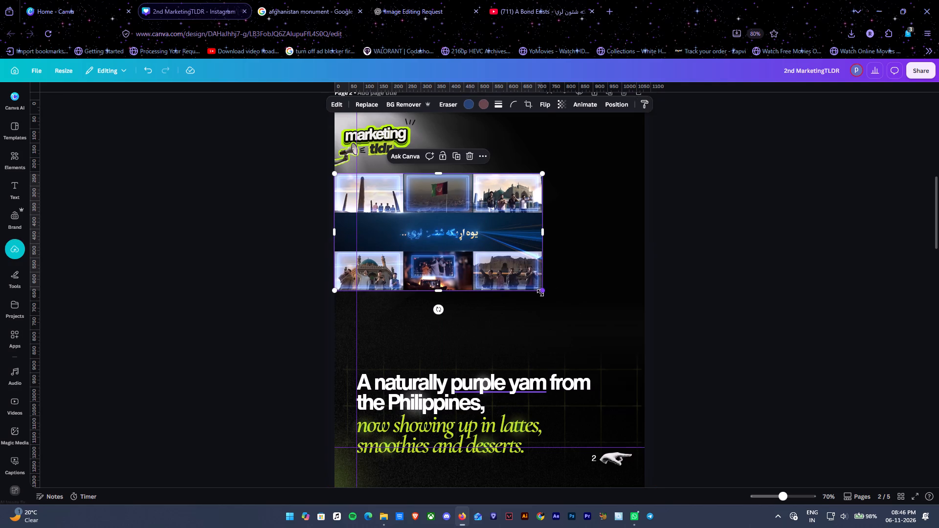
{"action": "left_click_drag", "start_coordinate": [541, 291], "coordinate": [660, 330]}
{"action": "left_click_drag", "start_coordinate": [580, 264], "coordinate": [577, 258]}
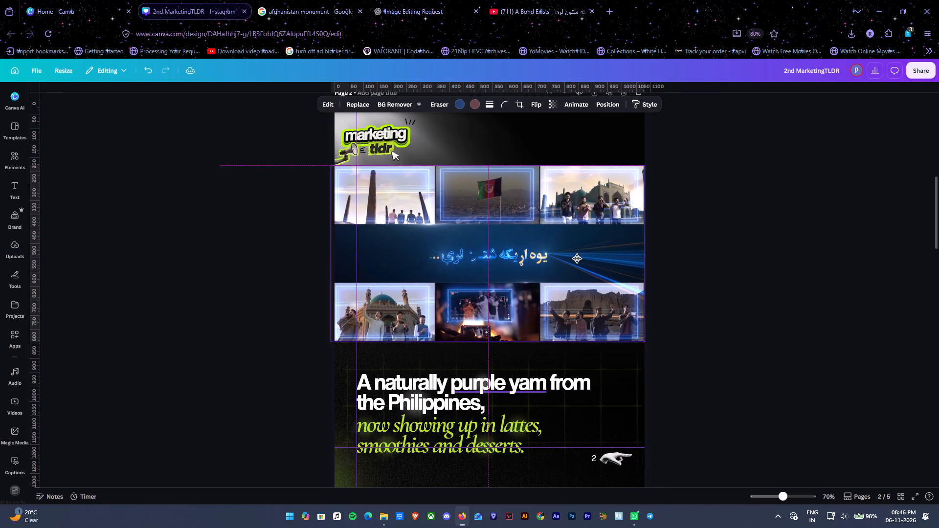
{"action": "left_click_drag", "start_coordinate": [577, 258], "coordinate": [576, 253]}
Duplicate the collage snapshot, enlarge the copy well past both page sides and position it over the upper part of page 2.
{"action": "key", "text": "ctrl+d"}
{"action": "left_click_drag", "start_coordinate": [574, 255], "coordinate": [533, 188]}
{"action": "left_click_drag", "start_coordinate": [607, 276], "coordinate": [786, 420]}
{"action": "left_click_drag", "start_coordinate": [701, 287], "coordinate": [647, 305]}
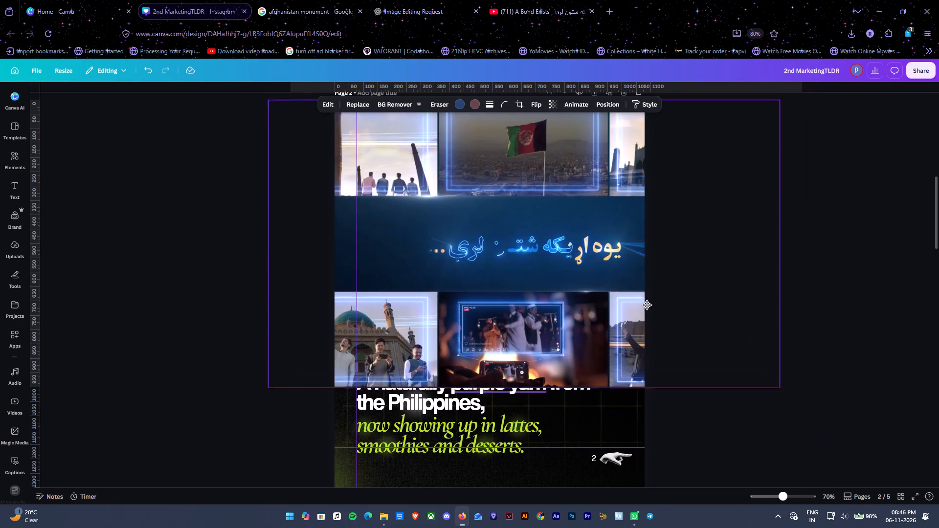
{"action": "left_click_drag", "start_coordinate": [647, 305], "coordinate": [656, 299]}
Send the enlarged collage copy backward behind the logo, the full-width collage and the headline text on page 2.
{"action": "key", "text": "ctrl+bracketleft"}
{"action": "key", "text": "ctrl+bracketleft"}
{"action": "key", "text": "ctrl+bracketleft"}
{"action": "key", "text": "ctrl+bracketleft"}
{"action": "key", "text": "ctrl+bracketleft"}
{"action": "key", "text": "ctrl+bracketleft"}
{"action": "key", "text": "ctrl+bracketleft"}
{"action": "key", "text": "ctrl+bracketleft"}
{"action": "key", "text": "ctrl+bracketleft"}
{"action": "key", "text": "ctrl+bracketleft"}
{"action": "key", "text": "ctrl+bracketleft"}
{"action": "key", "text": "ctrl+bracketleft"}
{"action": "key", "text": "ctrl+bracketleft"}
{"action": "key", "text": "ctrl+bracketleft"}
{"action": "key", "text": "ctrl+bracketleft"}
{"action": "key", "text": "ctrl+bracketleft"}
{"action": "key", "text": "ctrl+bracketleft"}
{"action": "key", "text": "ctrl+bracketleft"}
{"action": "key", "text": "ctrl+bracketleft"}
{"action": "key", "text": "ctrl+bracketleft"}
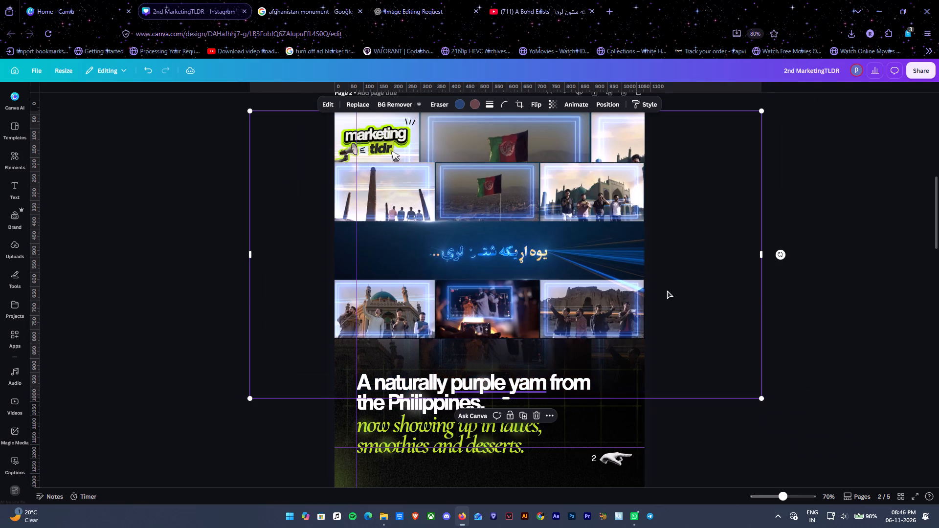
Nudge the sharp collage frame slightly down and sideways on page 2.
{"action": "left_click_drag", "start_coordinate": [593, 233], "coordinate": [594, 237]}
Blur the whole enlarged background copy of the collage on page 2 at an intensity of about 81.
{"action": "left_click", "coordinate": [603, 132]}
{"action": "left_click", "coordinate": [331, 107]}
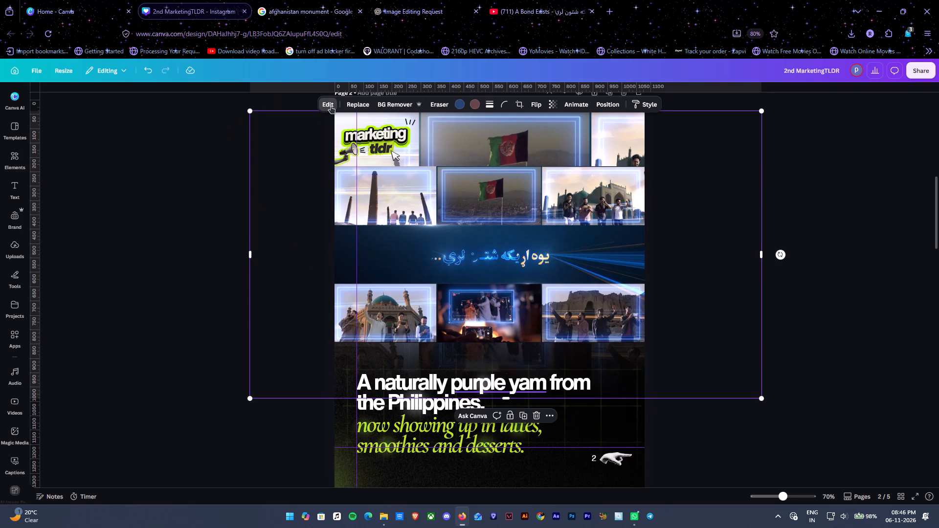
{"action": "left_click", "coordinate": [44, 183]}
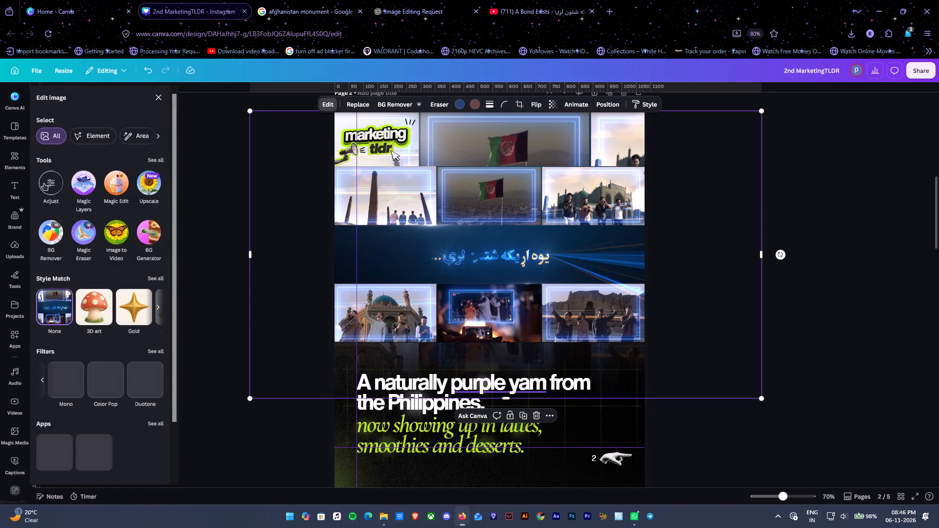
{"action": "left_click", "coordinate": [37, 97]}
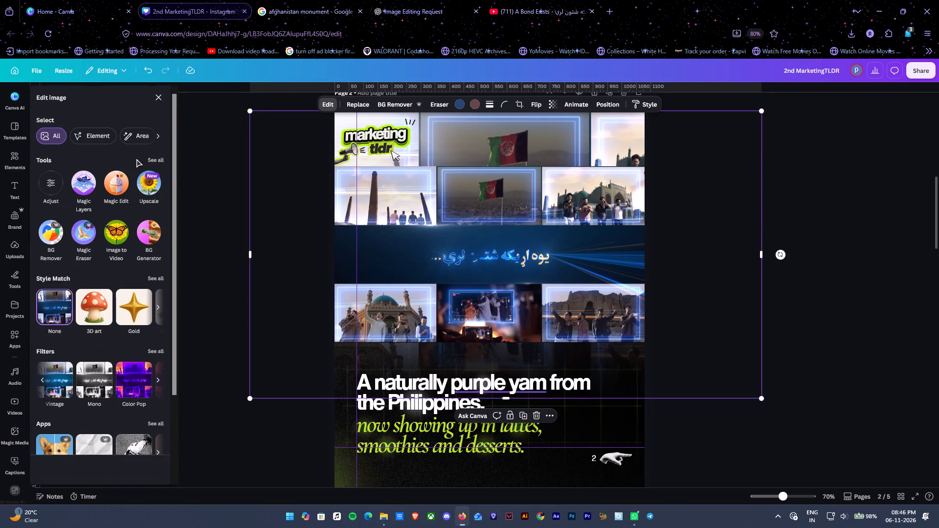
{"action": "left_click", "coordinate": [153, 162]}
{"action": "left_click", "coordinate": [56, 193]}
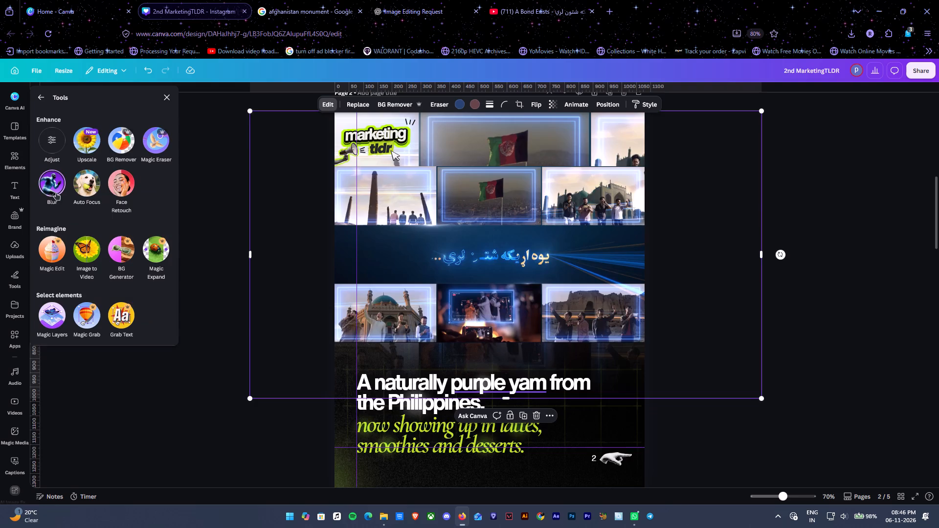
{"action": "left_click", "coordinate": [131, 120]}
{"action": "left_click_drag", "start_coordinate": [105, 159], "coordinate": [126, 160]}
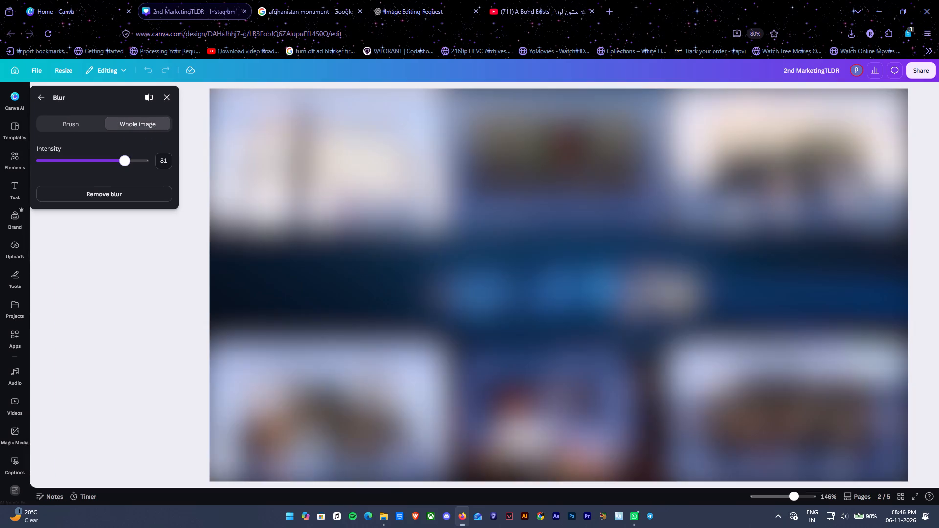
{"action": "left_click_drag", "start_coordinate": [126, 160], "coordinate": [127, 160]}
{"action": "left_click", "coordinate": [163, 99]}
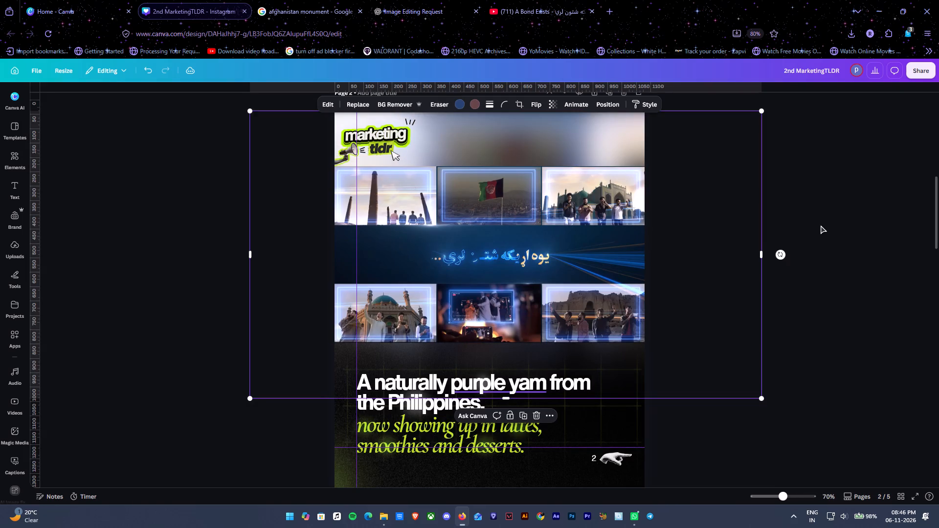
{"action": "left_click", "coordinate": [824, 221]}
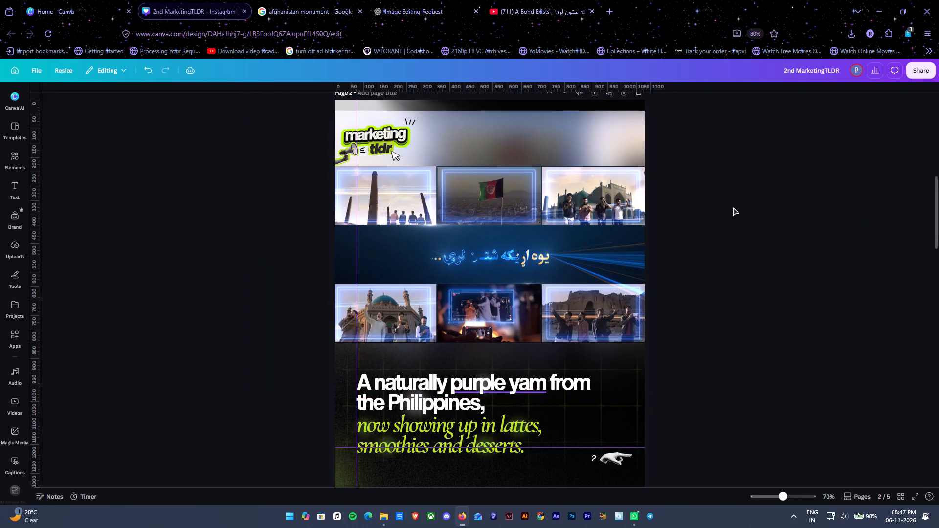
Move the blurred background image up so that it fills page 2 to its top edge.
{"action": "scroll", "coordinate": [733, 207], "scroll_direction": "up", "scroll_amount": 1}
{"action": "left_click_drag", "start_coordinate": [597, 176], "coordinate": [597, 163]}
{"action": "left_click", "coordinate": [861, 220]}
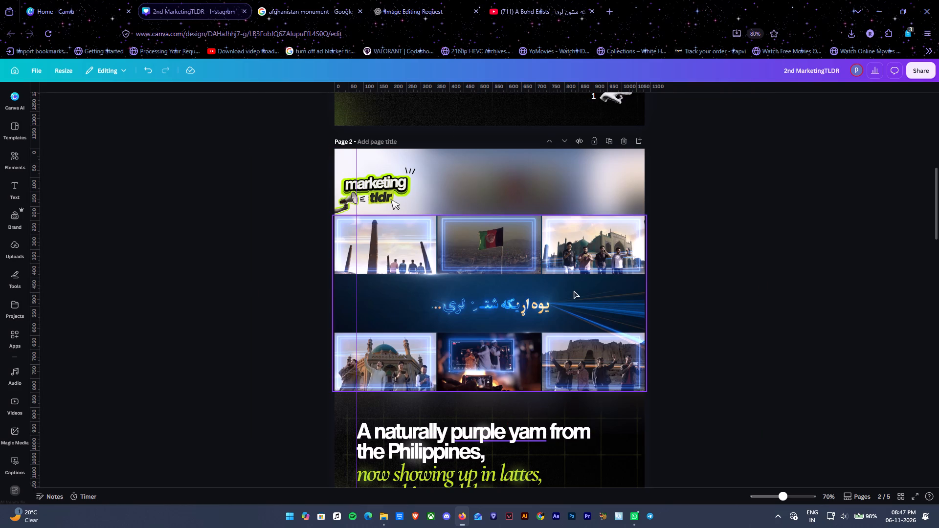
Nudge the sharp collage frame slightly up, keeping it horizontally centred on page 2.
{"action": "left_click", "coordinate": [574, 290]}
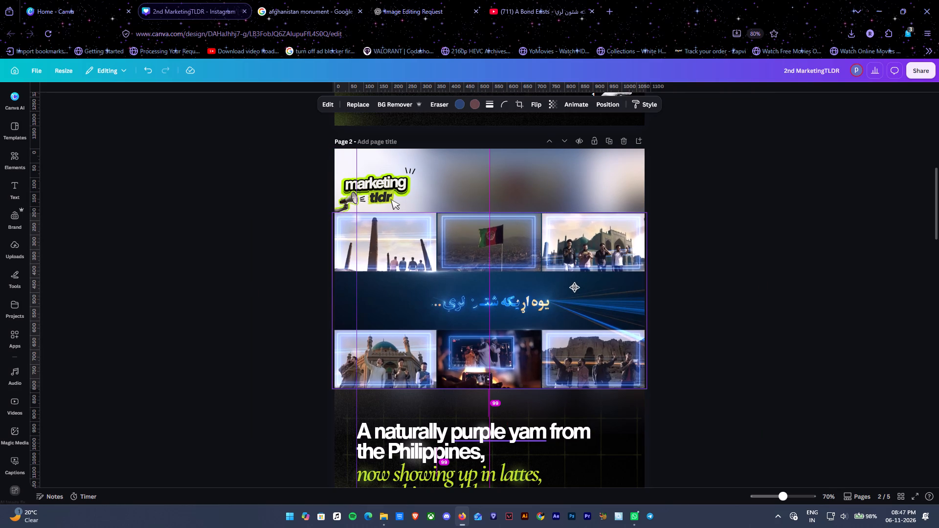
{"action": "left_click", "coordinate": [805, 258]}
Send the sharp collage back one layer and bring the marketing tldr logo forward two layers on page 2.
{"action": "left_click", "coordinate": [555, 283]}
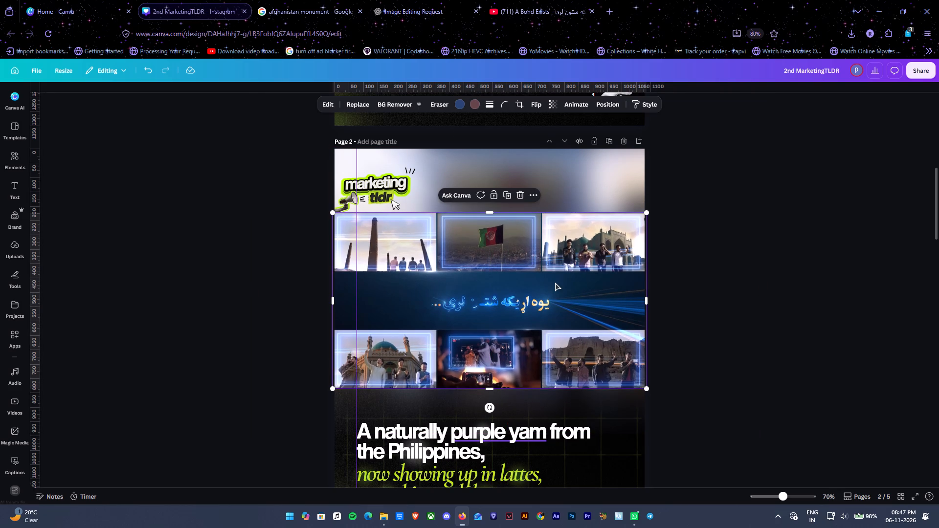
{"action": "key", "text": "ctrl+bracketleft"}
{"action": "left_click", "coordinate": [388, 196]}
{"action": "key", "text": "ctrl+bracketright"}
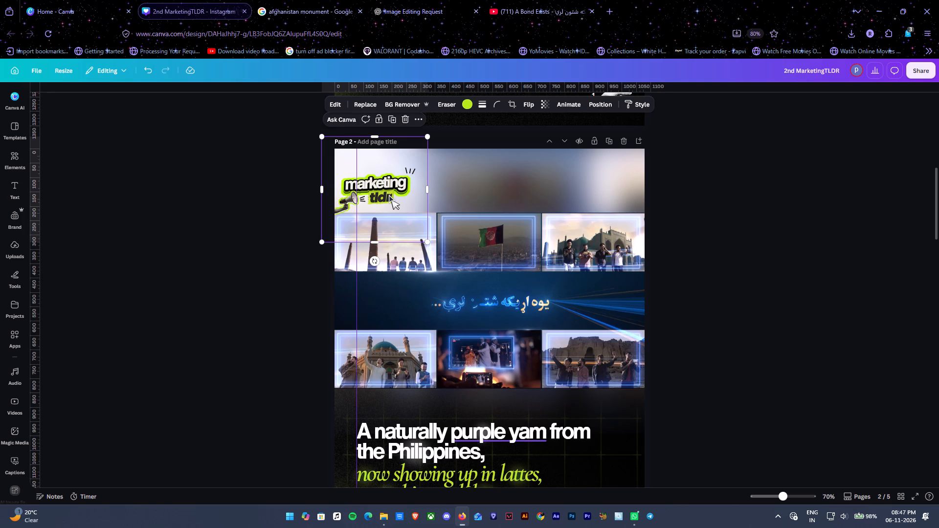
{"action": "key", "text": "ctrl+bracketright"}
{"action": "left_click", "coordinate": [746, 225]}
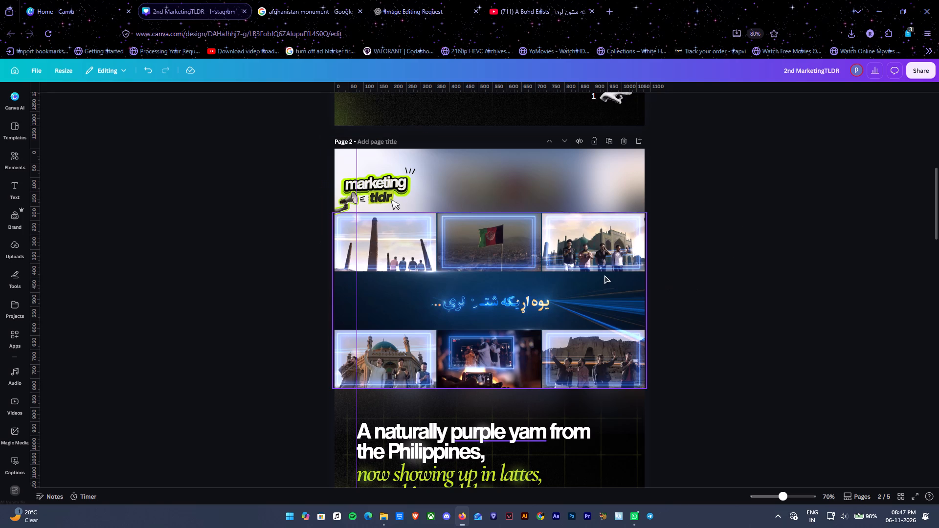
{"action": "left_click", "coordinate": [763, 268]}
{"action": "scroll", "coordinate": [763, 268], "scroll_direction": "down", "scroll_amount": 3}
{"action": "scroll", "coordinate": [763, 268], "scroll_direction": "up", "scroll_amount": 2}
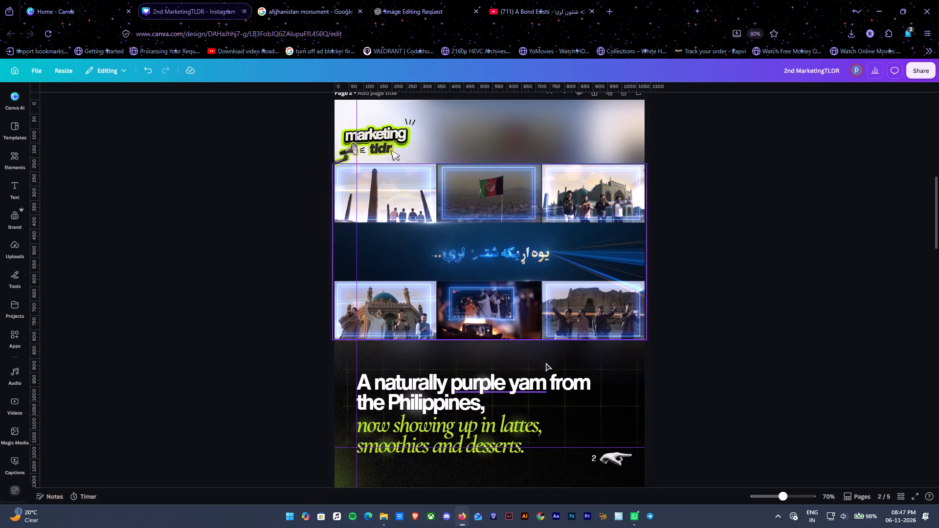
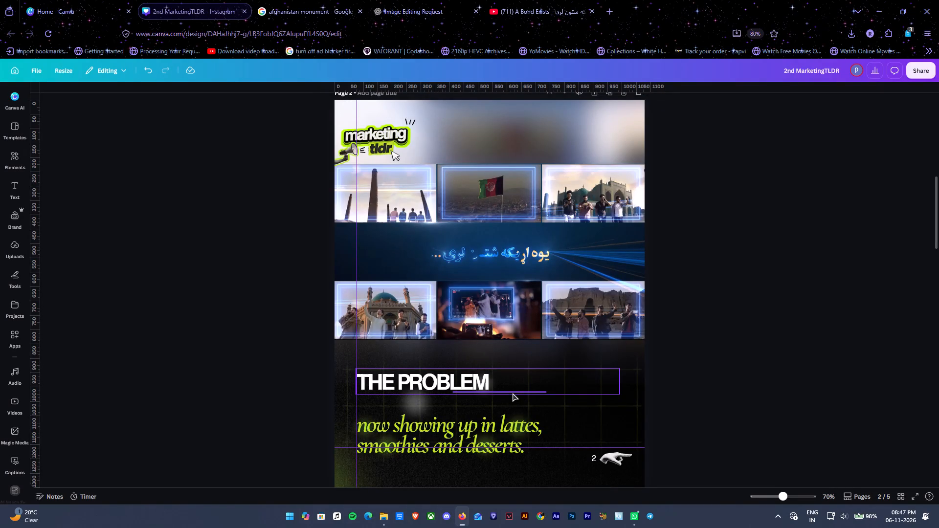
Adjust the vertical position of the THE PROBLEM heading on page 2 so its text box rests on the purple line.
{"action": "left_click", "coordinate": [512, 387]}
{"action": "left_click", "coordinate": [513, 393]}
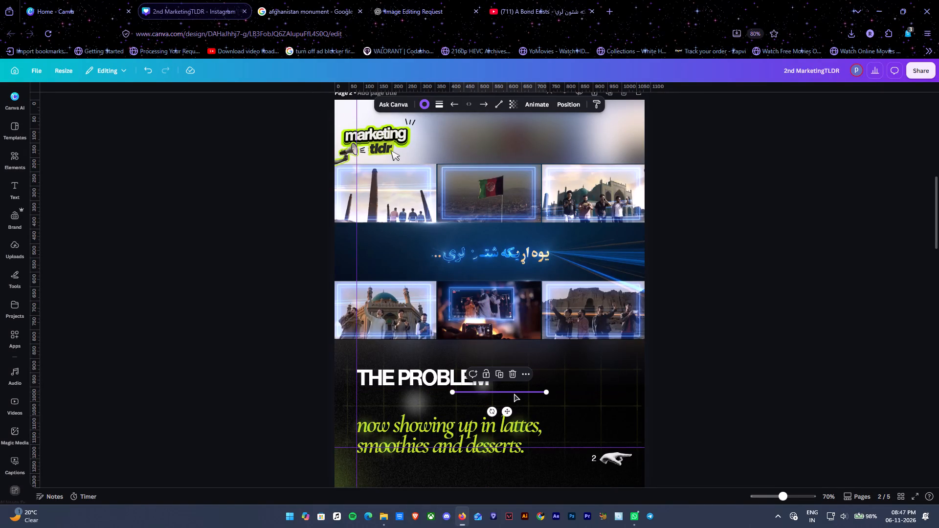
{"action": "left_click", "coordinate": [514, 394]}
{"action": "left_click_drag", "start_coordinate": [391, 372], "coordinate": [392, 376]}
{"action": "left_click", "coordinate": [524, 401]}
Narrow the THE PROBLEM text box so that it ends just past the last letter of the heading.
{"action": "scroll", "coordinate": [524, 401], "scroll_direction": "up", "scroll_amount": 6, "text": "ctrl+alt"}
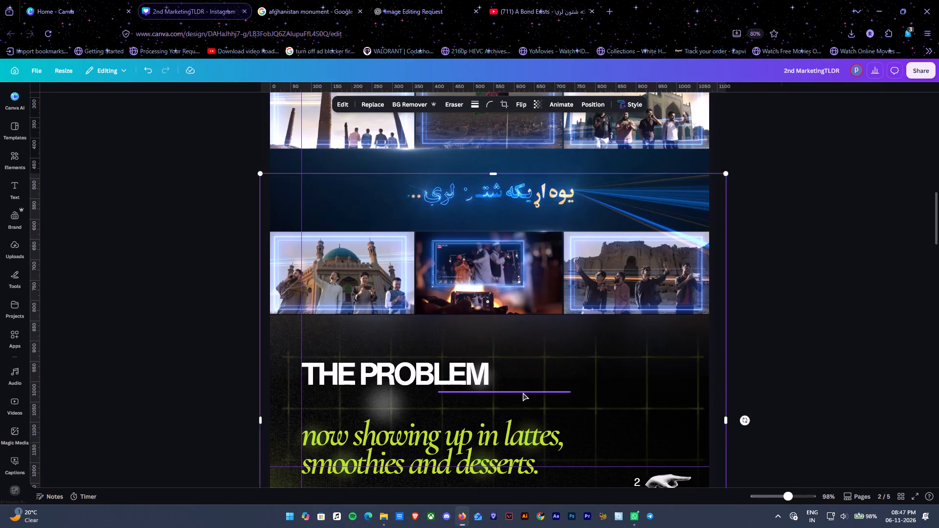
{"action": "left_click", "coordinate": [528, 384]}
{"action": "left_click_drag", "start_coordinate": [676, 370], "coordinate": [532, 377]}
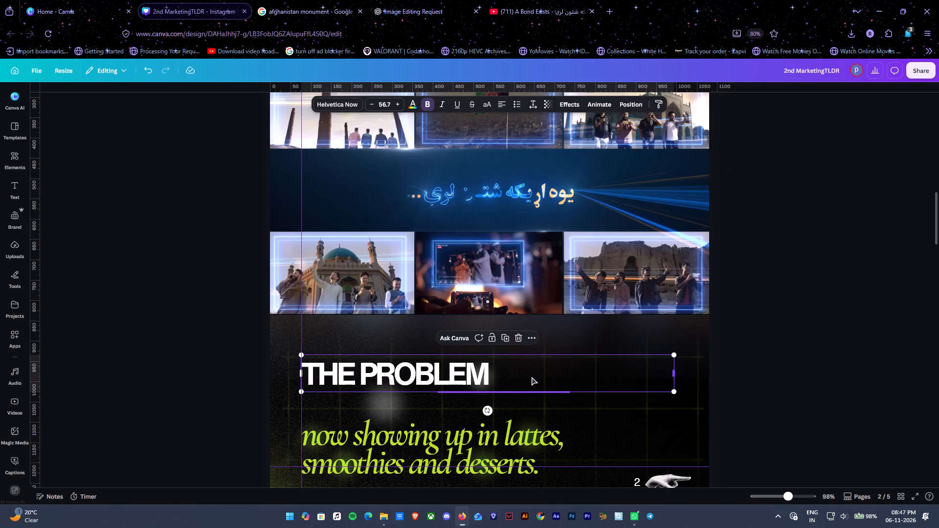
{"action": "left_click_drag", "start_coordinate": [532, 377], "coordinate": [507, 377]}
Place the purple line directly under THE PROBLEM, starting at its first letter, and lengthen it to underline the whole heading.
{"action": "left_click", "coordinate": [558, 390]}
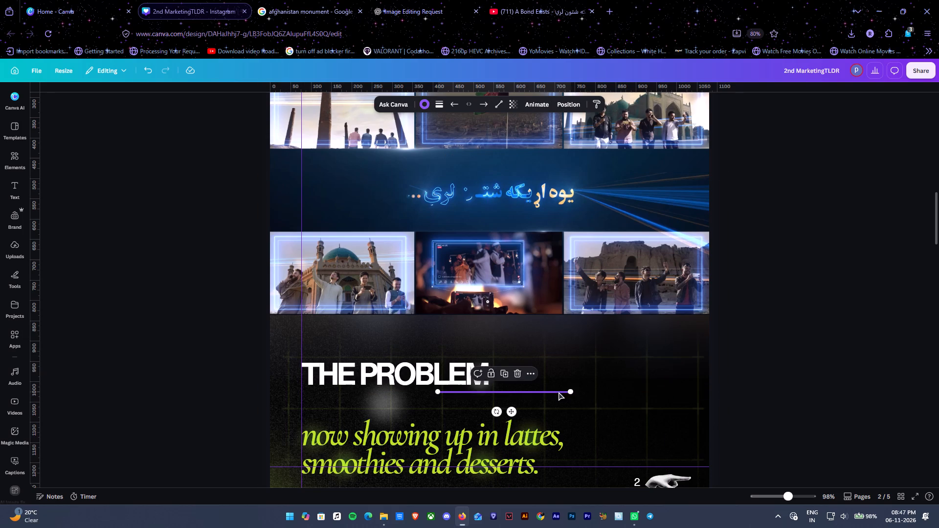
{"action": "left_click_drag", "start_coordinate": [559, 392], "coordinate": [423, 392]}
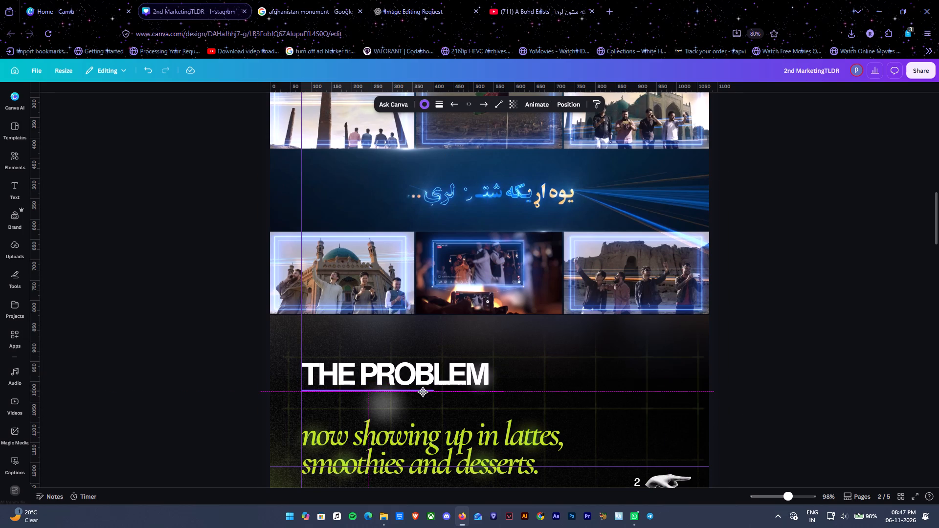
{"action": "left_click_drag", "start_coordinate": [423, 392], "coordinate": [423, 393]}
{"action": "left_click_drag", "start_coordinate": [432, 393], "coordinate": [491, 396]}
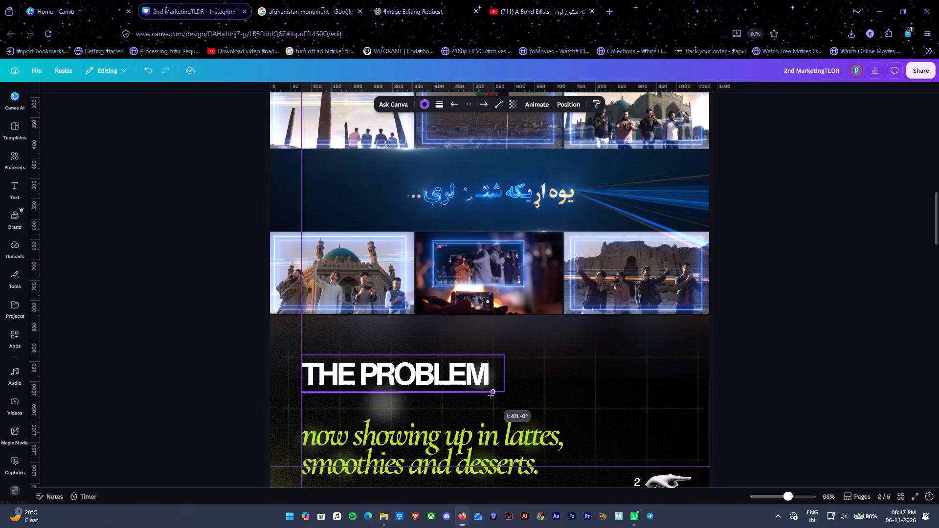
{"action": "left_click_drag", "start_coordinate": [491, 396], "coordinate": [487, 396]}
Recolour the underline beneath THE PROBLEM to dark blue #1800ad.
{"action": "left_click", "coordinate": [421, 104]}
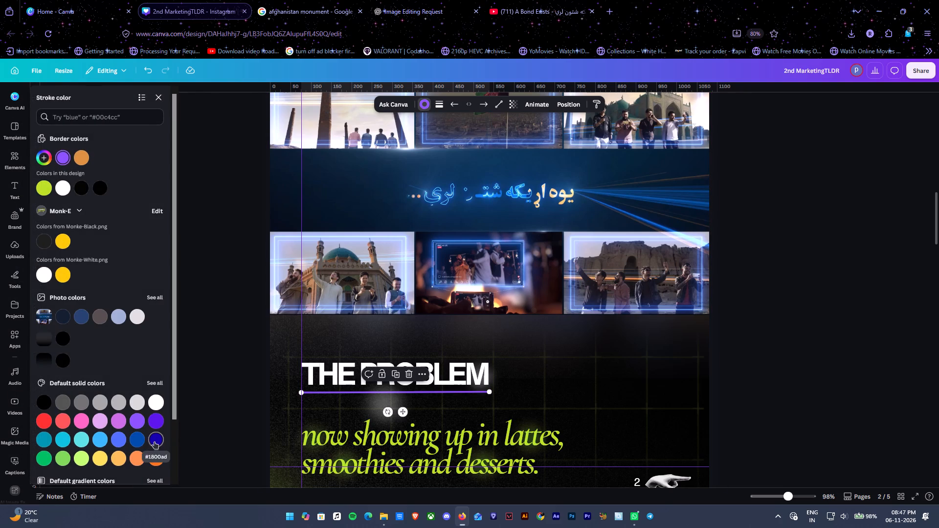
{"action": "left_click", "coordinate": [154, 441]}
{"action": "double_click", "coordinate": [765, 340]}
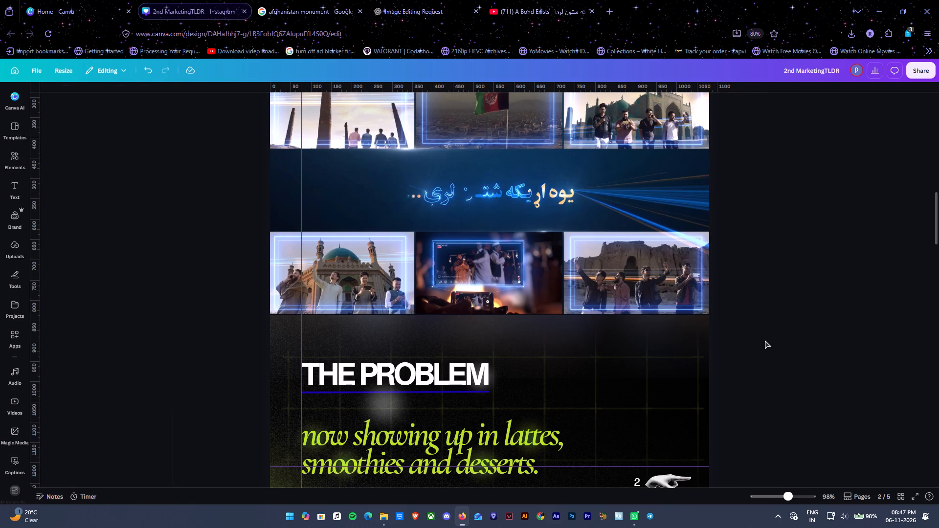
Move the soft white glow up behind the word THE, aligned with the vertical guide at the heading's left edge.
{"action": "scroll", "coordinate": [765, 340], "scroll_direction": "down", "scroll_amount": 1}
{"action": "left_click_drag", "start_coordinate": [377, 353], "coordinate": [330, 317]}
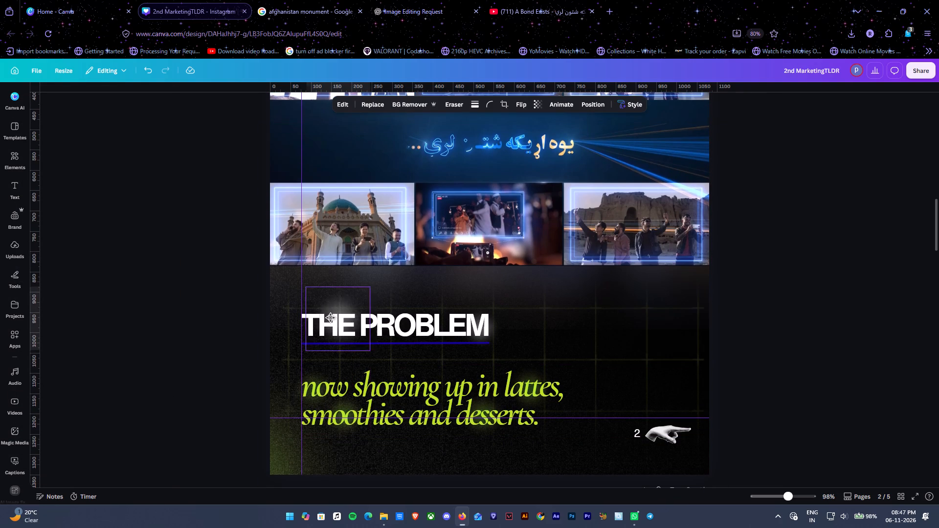
{"action": "left_click_drag", "start_coordinate": [330, 317], "coordinate": [325, 325]}
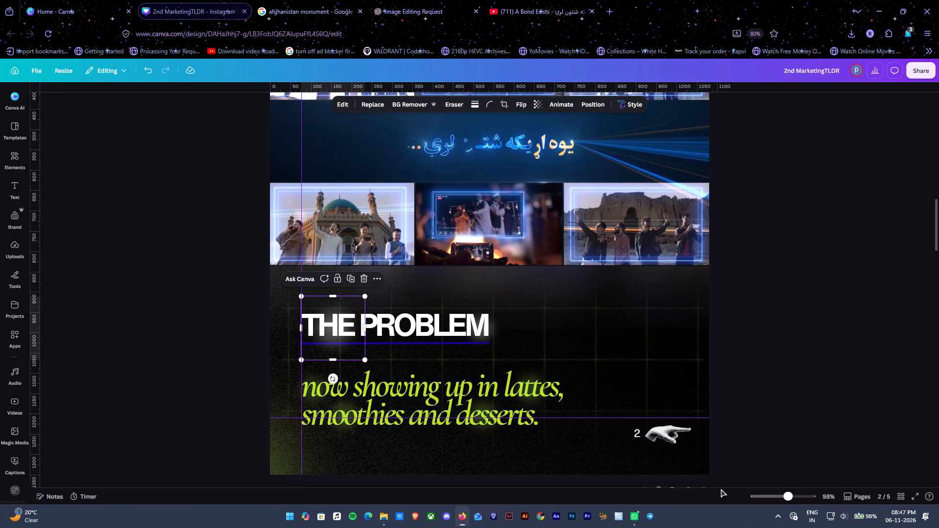
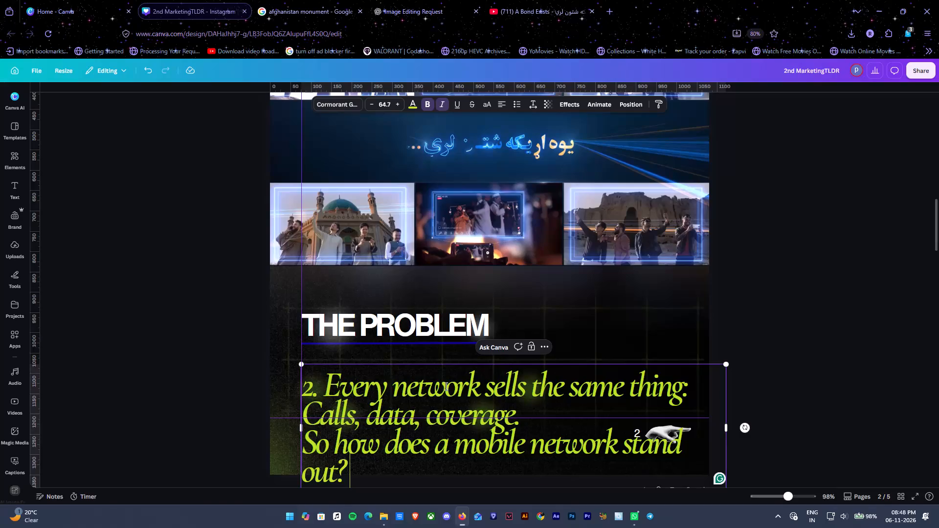
Remove the leading "2." from the paragraph beginning "Every network sells the same thing".
{"action": "left_click", "coordinate": [327, 383]}
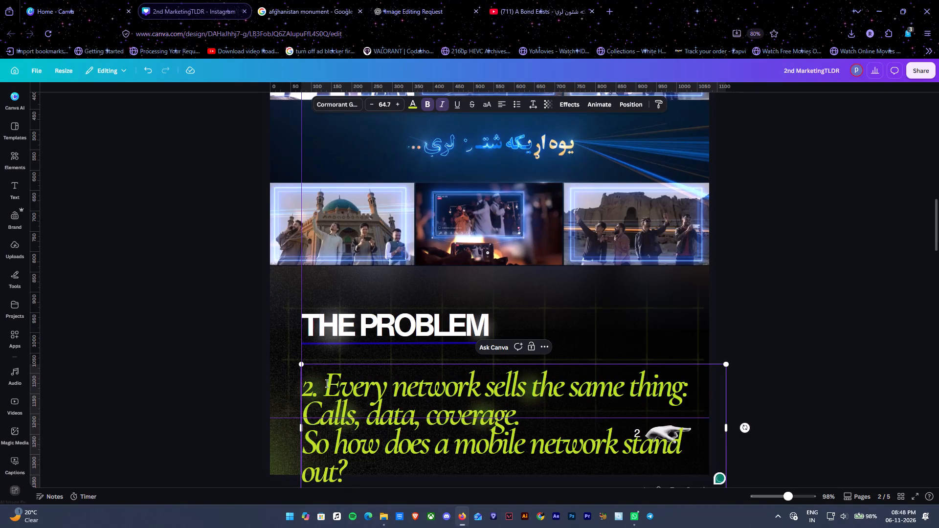
{"action": "key", "text": "BackSpace"}
{"action": "key", "text": "BackSpace"}
{"action": "key", "text": "BackSpace"}
{"action": "left_click", "coordinate": [816, 340]}
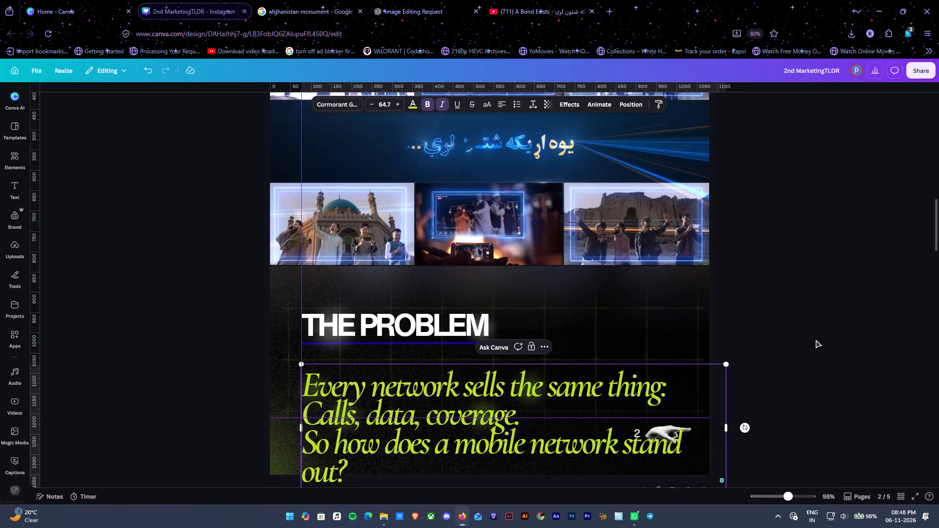
Scale the green paragraph down to font size 39.9 and widen its text box so the text fits on two lines.
{"action": "left_click", "coordinate": [589, 393]}
{"action": "left_click_drag", "start_coordinate": [633, 405], "coordinate": [643, 348]}
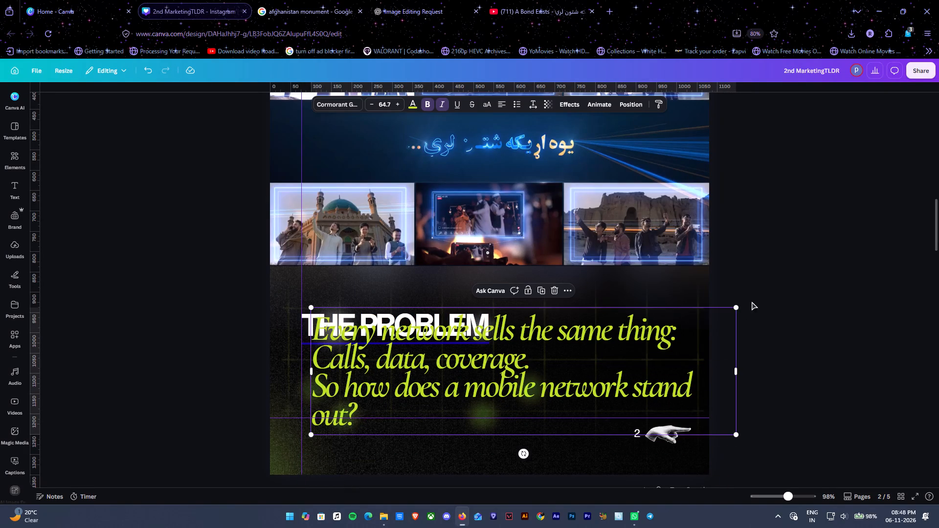
{"action": "left_click_drag", "start_coordinate": [736, 309], "coordinate": [576, 368]}
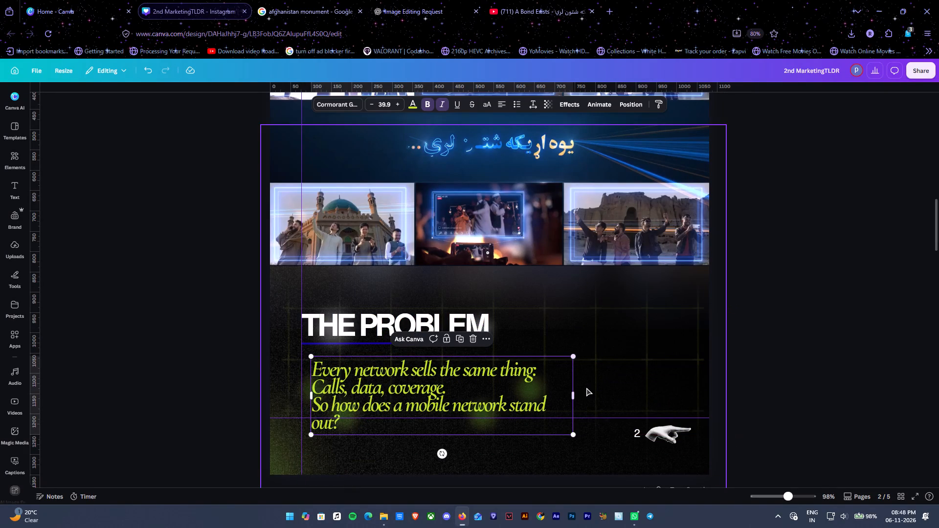
{"action": "left_click_drag", "start_coordinate": [577, 398], "coordinate": [687, 387]}
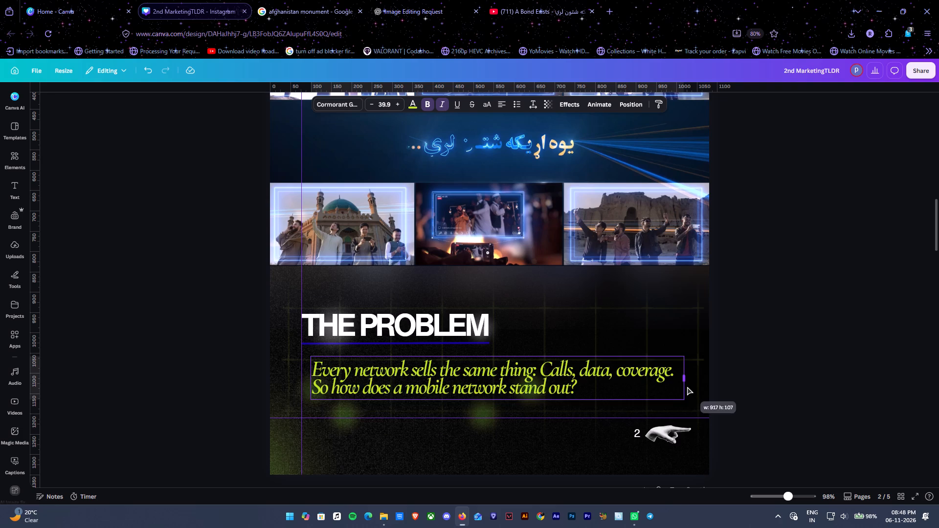
{"action": "left_click_drag", "start_coordinate": [687, 387], "coordinate": [668, 387]}
{"action": "left_click", "coordinate": [668, 387]}
{"action": "left_click_drag", "start_coordinate": [666, 388], "coordinate": [685, 388]}
Place the two-line paragraph just below the blue underline, aligned with the vertical guide at the heading's left edge.
{"action": "left_click_drag", "start_coordinate": [609, 380], "coordinate": [590, 376]}
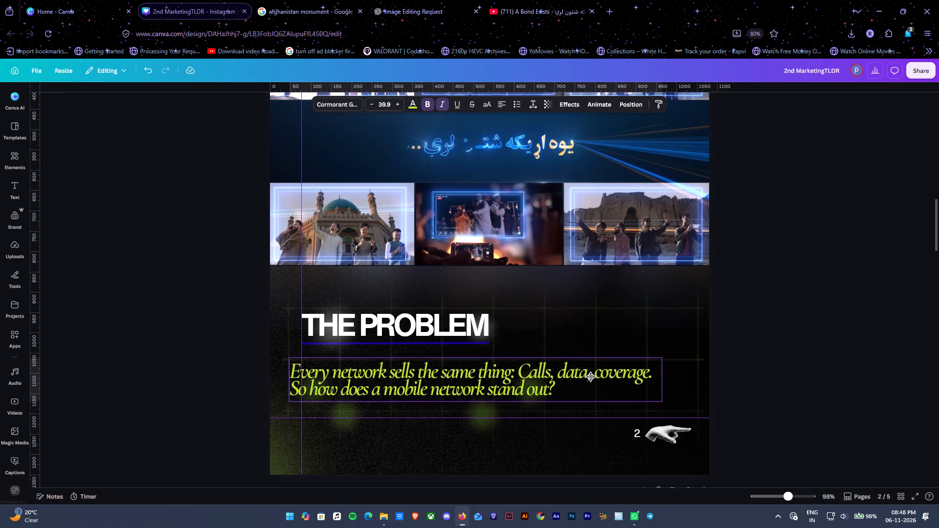
{"action": "left_click_drag", "start_coordinate": [590, 376], "coordinate": [600, 375]}
Recolour "Calls, data, coverage. So how does a mobile network stand out?" white, leaving the first phrase green.
{"action": "left_click", "coordinate": [537, 367]}
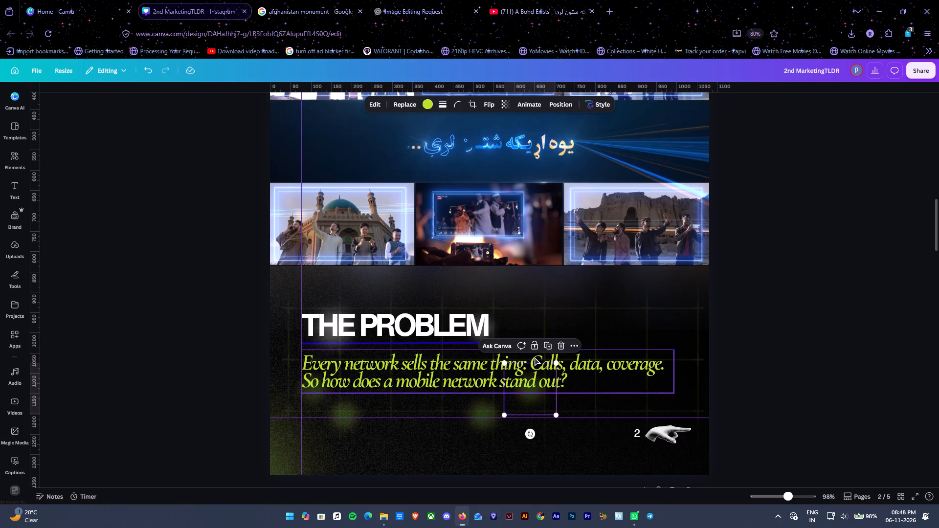
{"action": "double_click", "coordinate": [588, 363]}
{"action": "left_click_drag", "start_coordinate": [534, 358], "coordinate": [576, 384]}
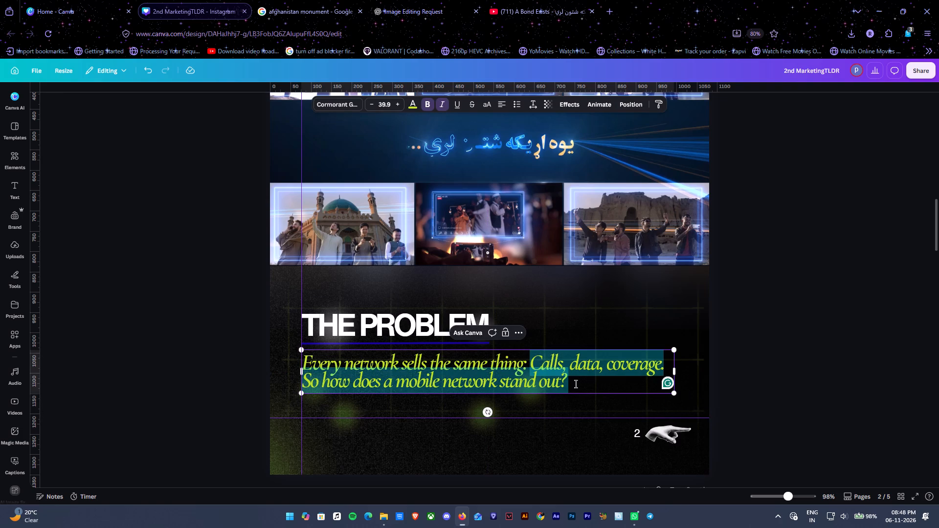
{"action": "left_click_drag", "start_coordinate": [576, 384], "coordinate": [575, 384]}
{"action": "left_click", "coordinate": [412, 105]}
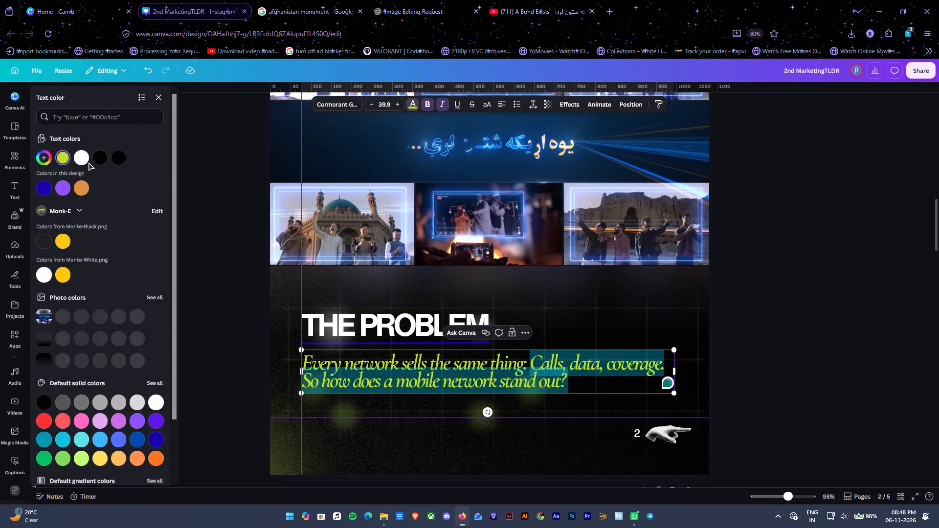
{"action": "left_click", "coordinate": [84, 161]}
{"action": "double_click", "coordinate": [853, 275]}
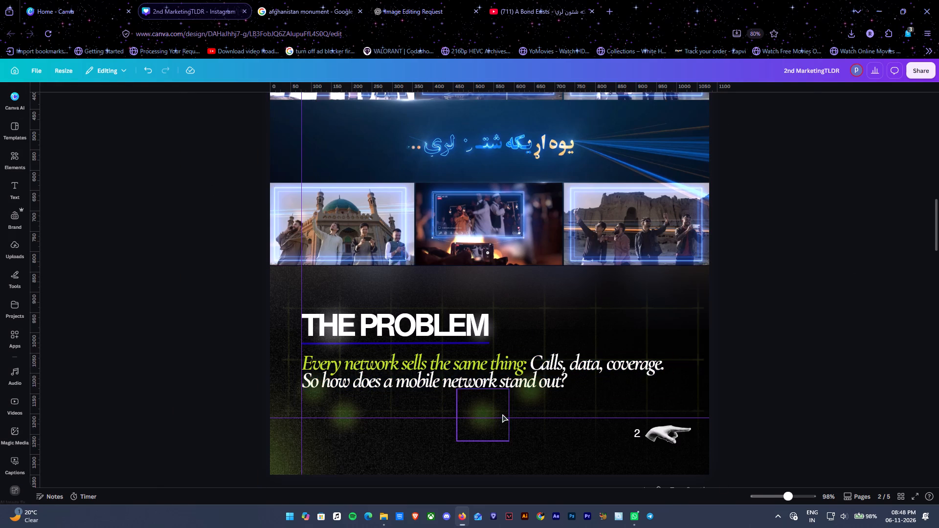
Move the green glow below the paragraph's middle up behind the word "same" in its first line.
{"action": "scroll", "coordinate": [502, 414], "scroll_direction": "up", "scroll_amount": 1, "text": "ctrl+alt"}
{"action": "left_click", "coordinate": [490, 409]}
{"action": "left_click_drag", "start_coordinate": [487, 412], "coordinate": [470, 355]}
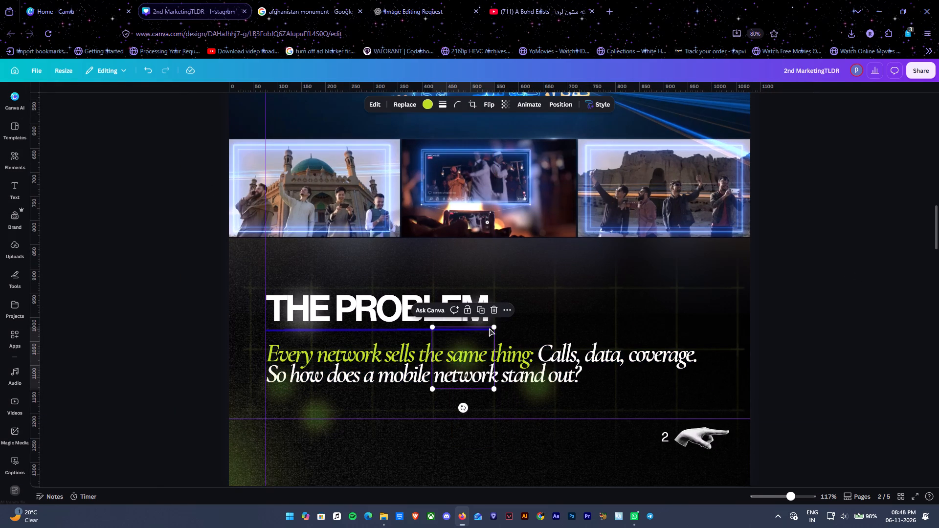
Delete the green glow beneath the words "stand out?".
{"action": "left_click", "coordinate": [539, 392]}
{"action": "key", "text": "Delete"}
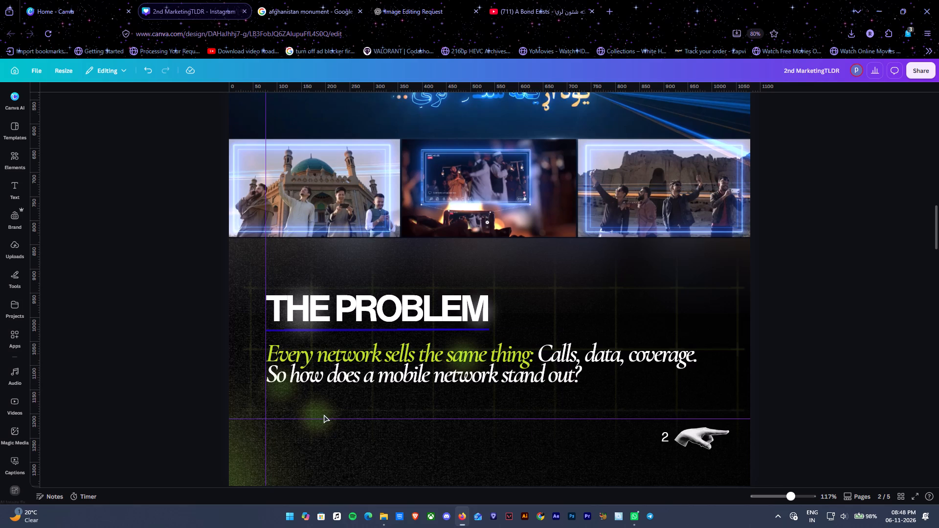
Move the two remaining small green glows up behind the words "network" and "Every" in the paragraph's first line.
{"action": "left_click", "coordinate": [322, 406]}
{"action": "left_click_drag", "start_coordinate": [321, 411], "coordinate": [345, 353]}
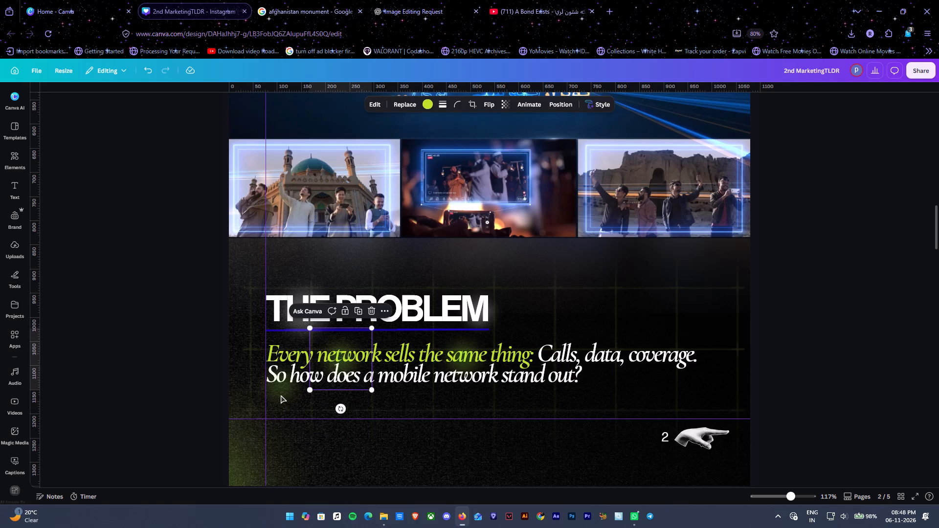
{"action": "left_click_drag", "start_coordinate": [281, 395], "coordinate": [275, 360]}
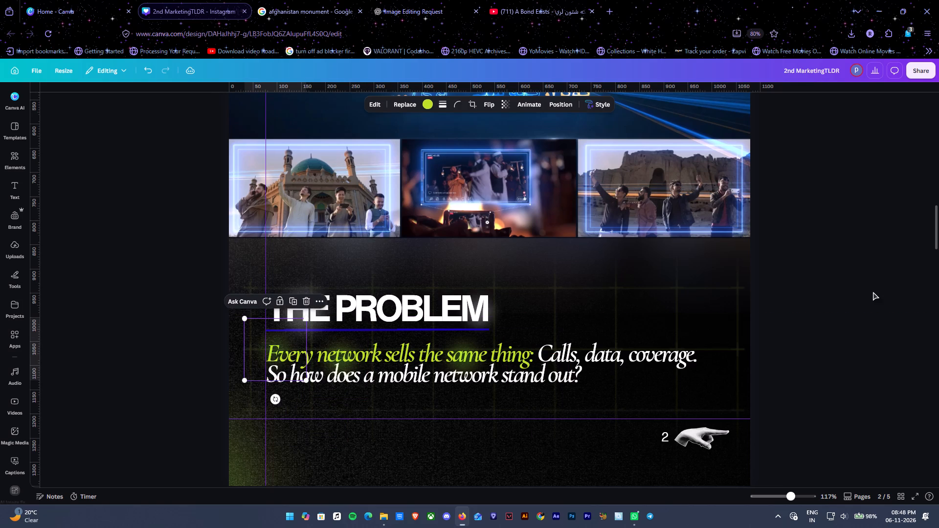
{"action": "left_click", "coordinate": [872, 292]}
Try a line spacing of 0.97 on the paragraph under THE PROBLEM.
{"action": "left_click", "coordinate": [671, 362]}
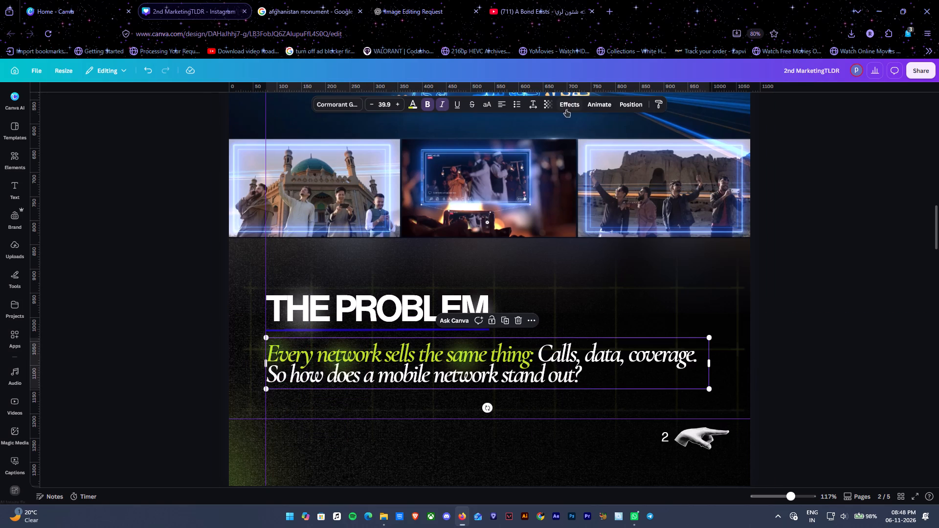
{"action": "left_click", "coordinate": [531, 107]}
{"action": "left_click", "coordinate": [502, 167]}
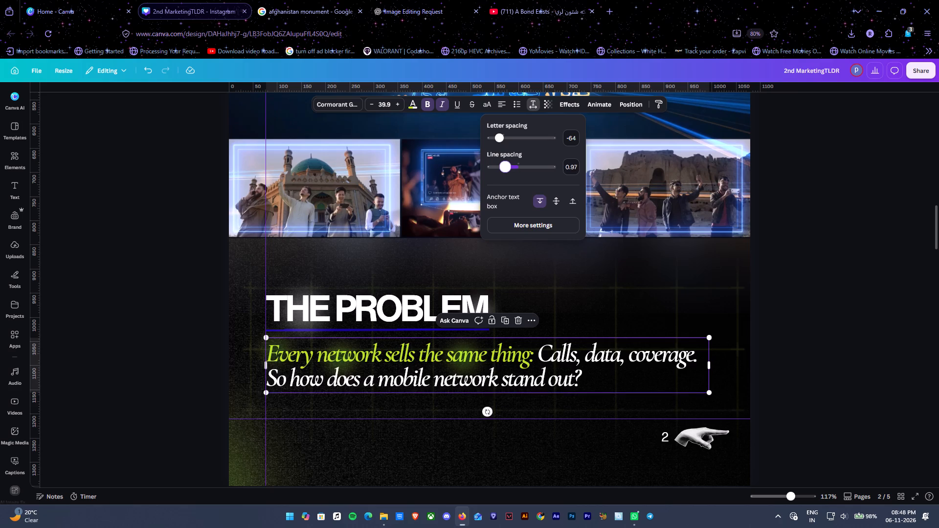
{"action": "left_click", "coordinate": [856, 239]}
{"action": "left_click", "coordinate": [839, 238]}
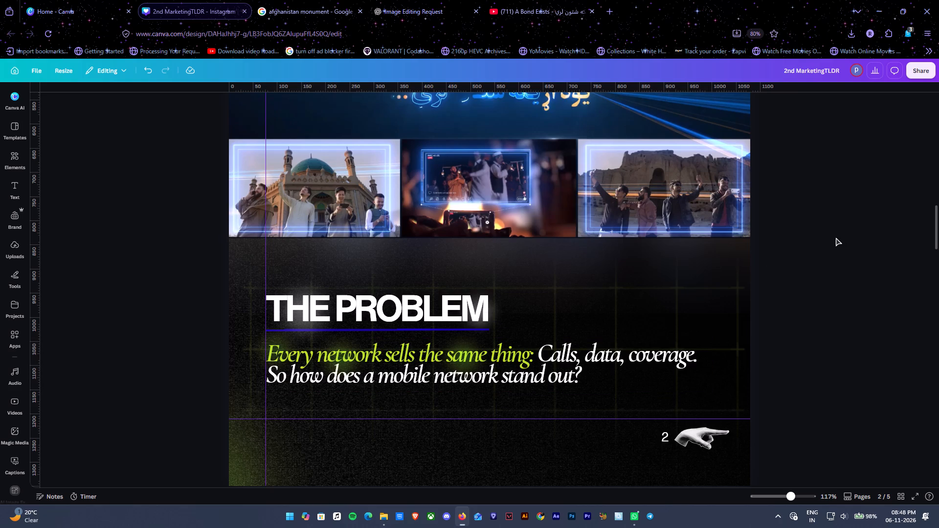
Shrink the white glow behind the word THE slightly and reposition it behind the letters HE.
{"action": "left_click", "coordinate": [309, 309]}
{"action": "left_click_drag", "start_coordinate": [342, 275], "coordinate": [335, 293]}
{"action": "left_click_drag", "start_coordinate": [309, 317], "coordinate": [319, 310]}
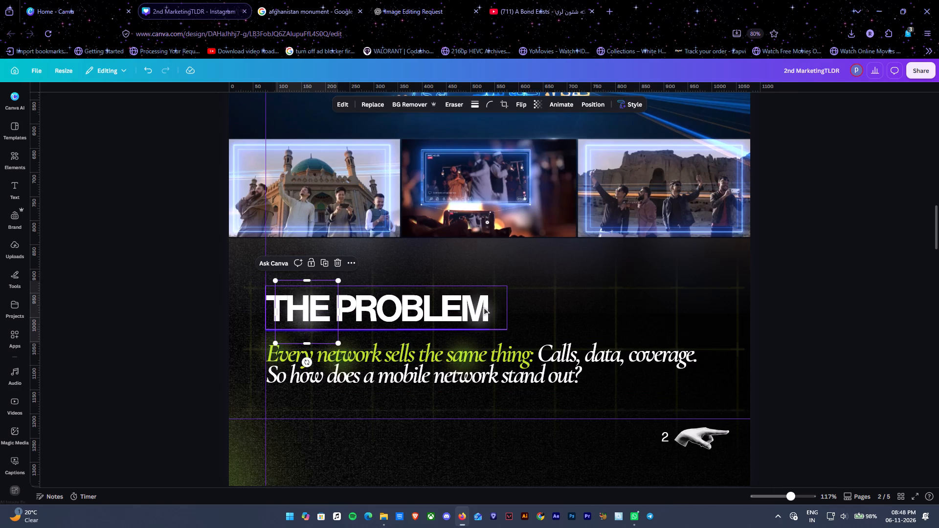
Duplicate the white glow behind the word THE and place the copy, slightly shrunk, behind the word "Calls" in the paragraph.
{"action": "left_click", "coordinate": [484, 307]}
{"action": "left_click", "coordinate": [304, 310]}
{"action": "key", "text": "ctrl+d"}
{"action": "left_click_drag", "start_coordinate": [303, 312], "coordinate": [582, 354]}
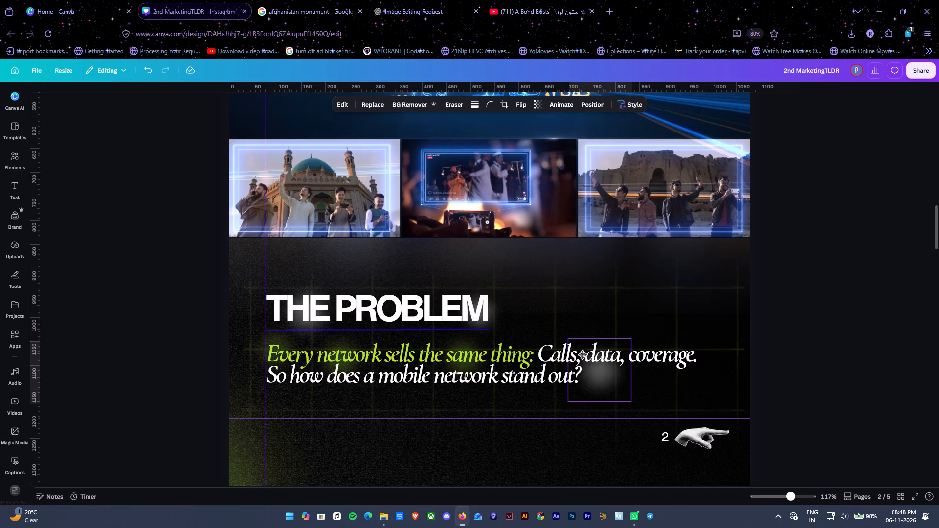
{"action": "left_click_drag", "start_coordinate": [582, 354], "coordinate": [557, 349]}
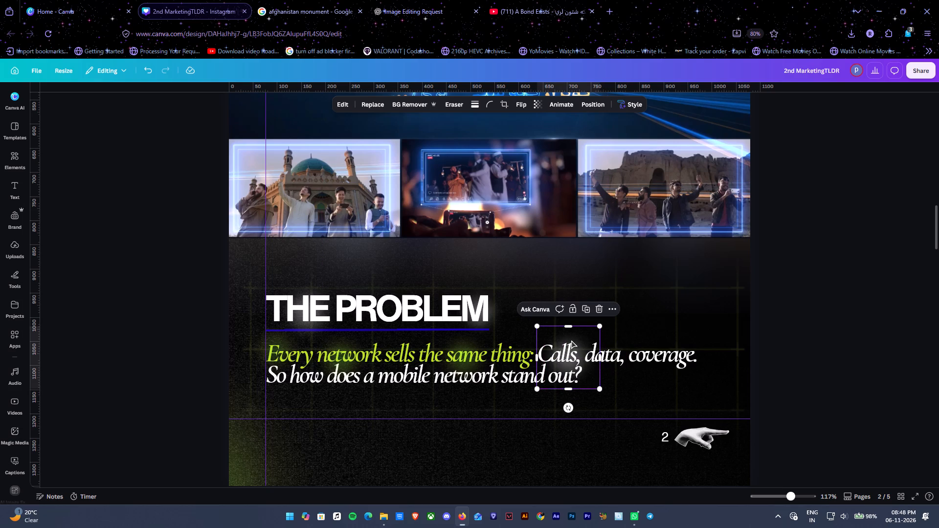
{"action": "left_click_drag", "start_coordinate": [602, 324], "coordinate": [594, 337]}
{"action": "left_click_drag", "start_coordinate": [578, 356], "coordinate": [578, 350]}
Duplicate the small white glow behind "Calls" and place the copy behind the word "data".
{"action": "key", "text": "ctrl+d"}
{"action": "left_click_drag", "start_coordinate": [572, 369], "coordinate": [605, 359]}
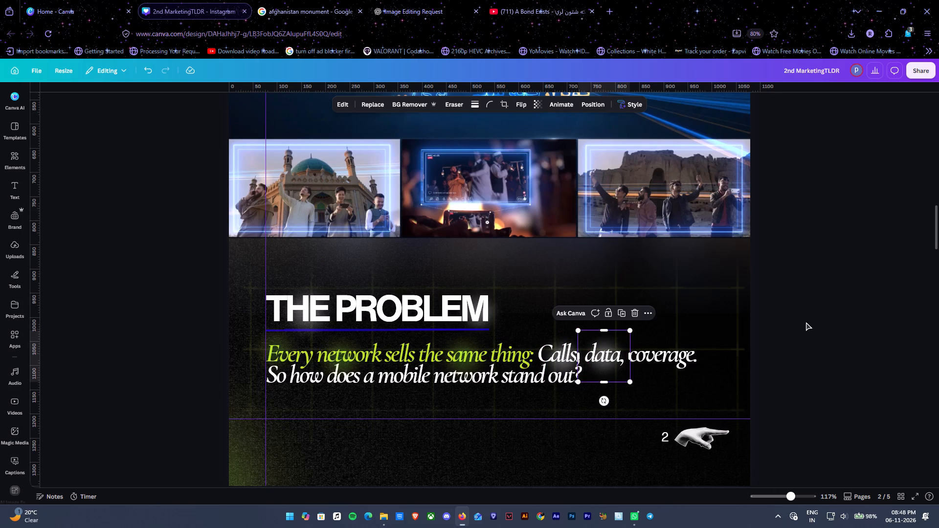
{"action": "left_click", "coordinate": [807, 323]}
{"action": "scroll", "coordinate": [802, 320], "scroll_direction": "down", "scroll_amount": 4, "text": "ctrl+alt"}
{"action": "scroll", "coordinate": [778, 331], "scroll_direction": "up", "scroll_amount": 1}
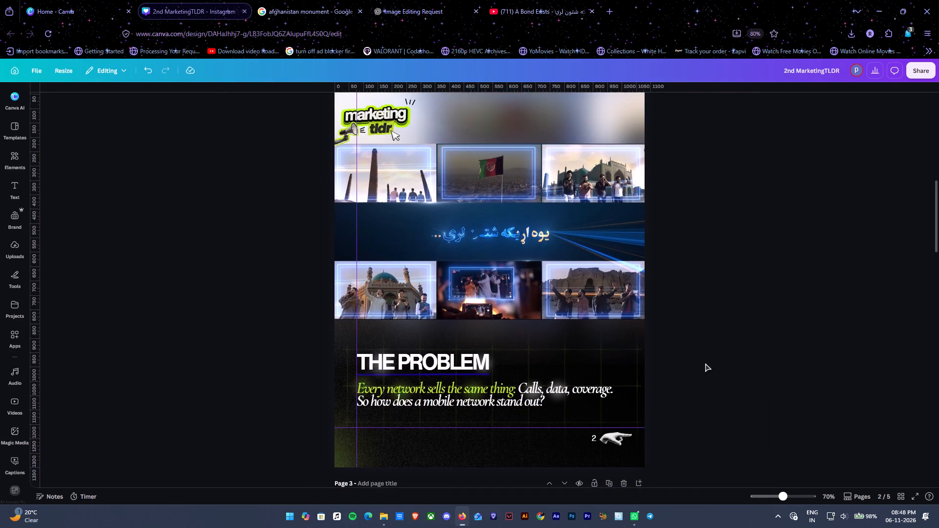
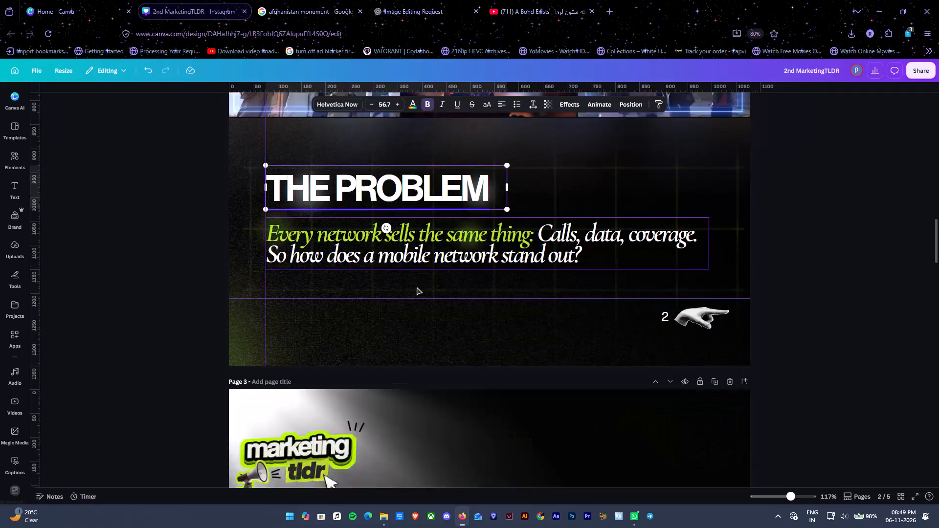
Duplicate page 3's green "Doesn't sound too bad" text and place the copy beneath the paragraph on page 2.
{"action": "scroll", "coordinate": [417, 287], "scroll_direction": "down", "scroll_amount": 8}
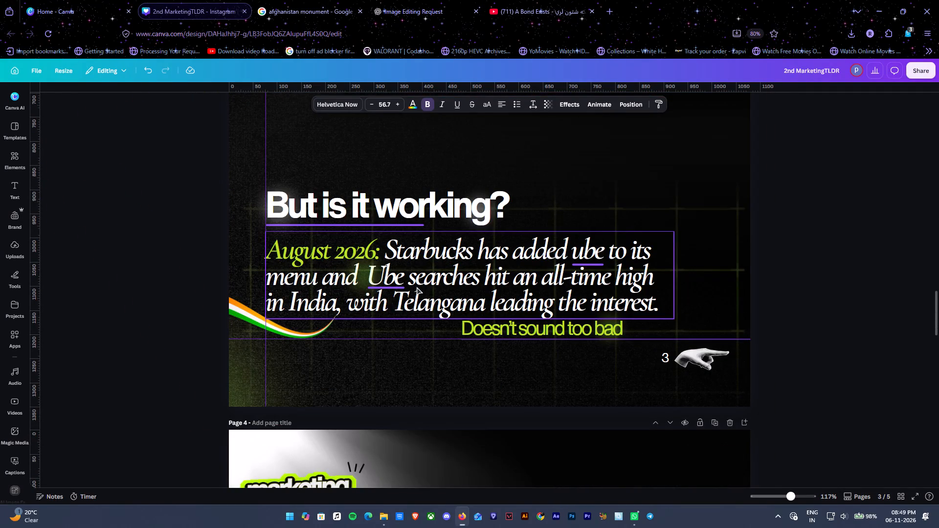
{"action": "left_click", "coordinate": [512, 328]}
{"action": "key", "text": "ctrl+d"}
{"action": "left_click_drag", "start_coordinate": [529, 335], "coordinate": [467, 188]}
{"action": "scroll", "coordinate": [466, 189], "scroll_direction": "up", "scroll_amount": 6}
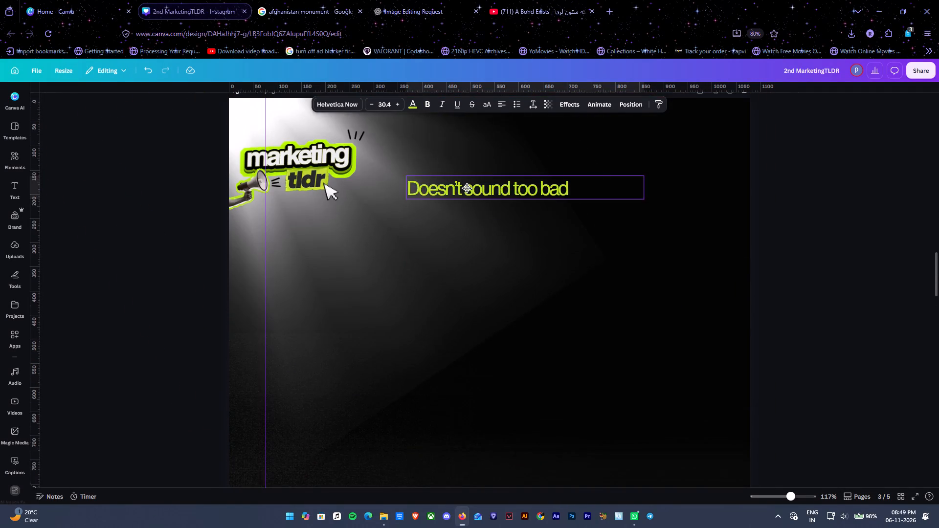
{"action": "left_click_drag", "start_coordinate": [467, 188], "coordinate": [329, 192]}
{"action": "scroll", "coordinate": [467, 188], "scroll_direction": "up", "scroll_amount": 4}
{"action": "scroll", "coordinate": [340, 213], "scroll_direction": "up", "scroll_amount": 1}
Replace the copied text's wording with: For Afghan Wireless (AWCC), the answer was to stop selling the network. “A Bond Exists” · 2019.
{"action": "double_click", "coordinate": [351, 289]}
{"action": "key", "text": "ctrl+a"}
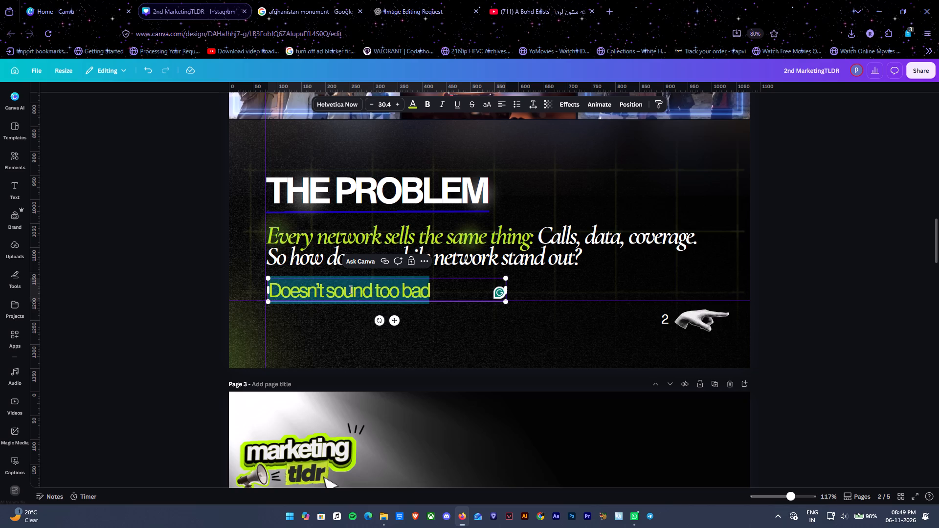
{"action": "key", "text": "ctrl+v"}
Widen the green text box so its first line ends at "stop" and the sentence fits on two lines.
{"action": "left_click_drag", "start_coordinate": [508, 318], "coordinate": [697, 290]}
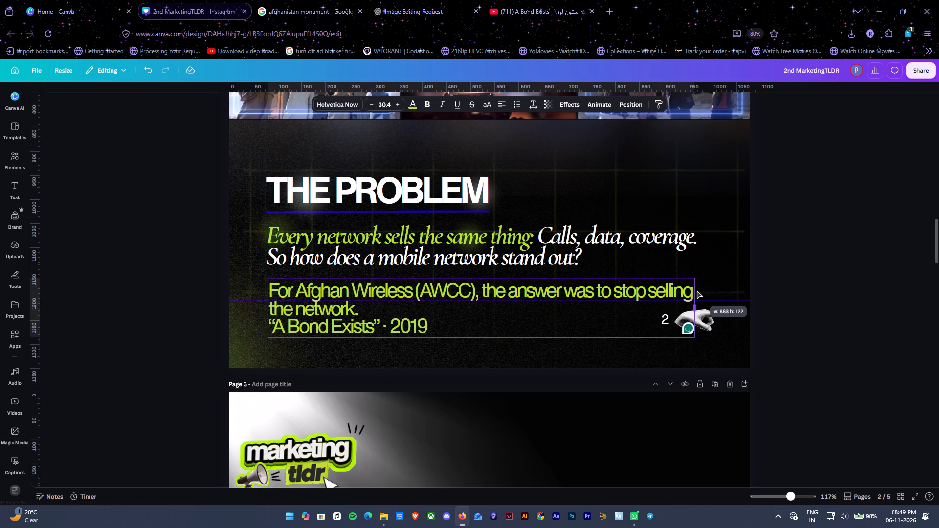
{"action": "left_click_drag", "start_coordinate": [697, 290], "coordinate": [680, 291]}
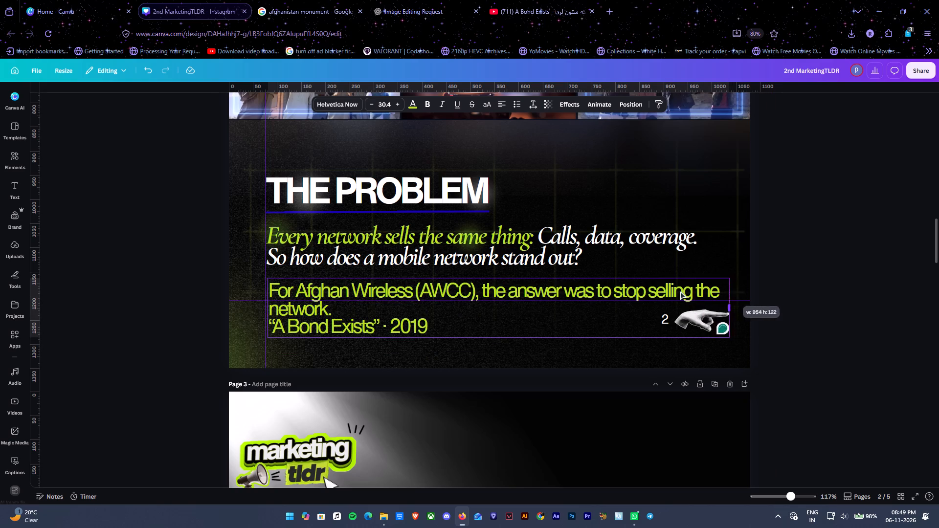
{"action": "left_click_drag", "start_coordinate": [680, 291], "coordinate": [654, 293]}
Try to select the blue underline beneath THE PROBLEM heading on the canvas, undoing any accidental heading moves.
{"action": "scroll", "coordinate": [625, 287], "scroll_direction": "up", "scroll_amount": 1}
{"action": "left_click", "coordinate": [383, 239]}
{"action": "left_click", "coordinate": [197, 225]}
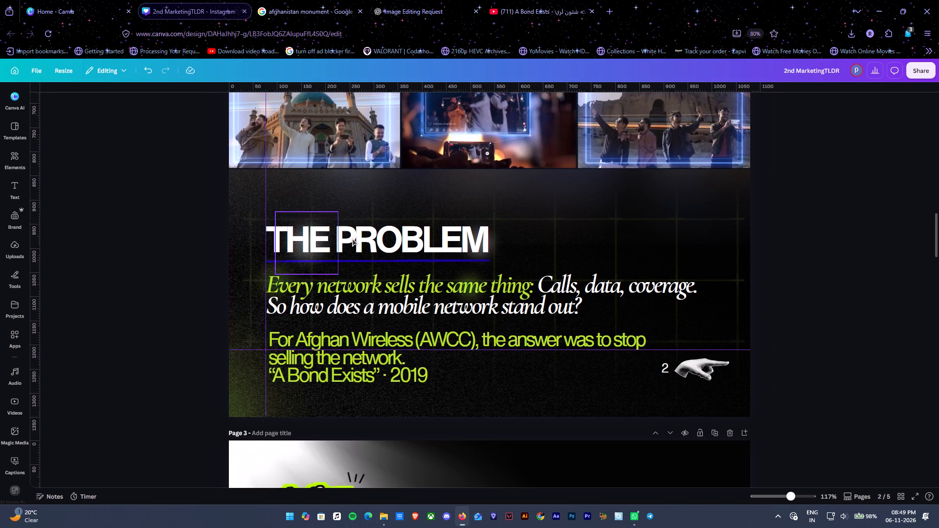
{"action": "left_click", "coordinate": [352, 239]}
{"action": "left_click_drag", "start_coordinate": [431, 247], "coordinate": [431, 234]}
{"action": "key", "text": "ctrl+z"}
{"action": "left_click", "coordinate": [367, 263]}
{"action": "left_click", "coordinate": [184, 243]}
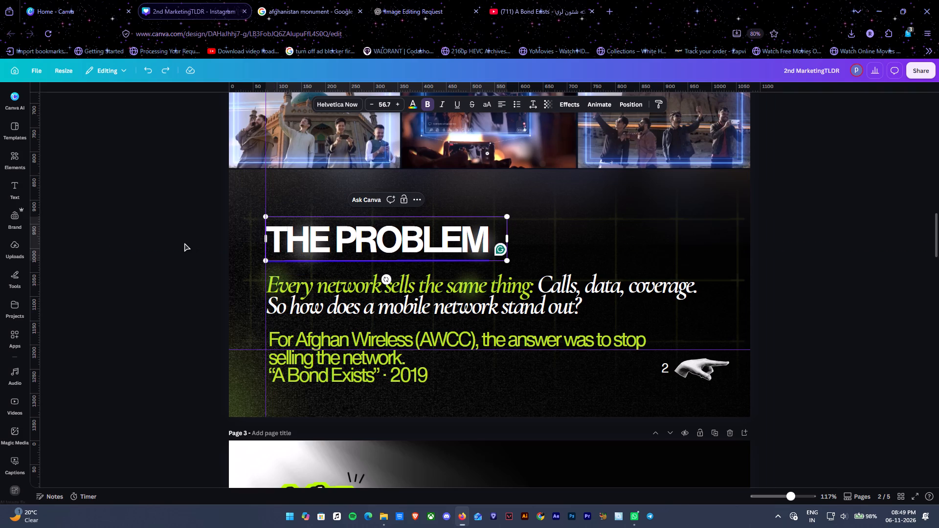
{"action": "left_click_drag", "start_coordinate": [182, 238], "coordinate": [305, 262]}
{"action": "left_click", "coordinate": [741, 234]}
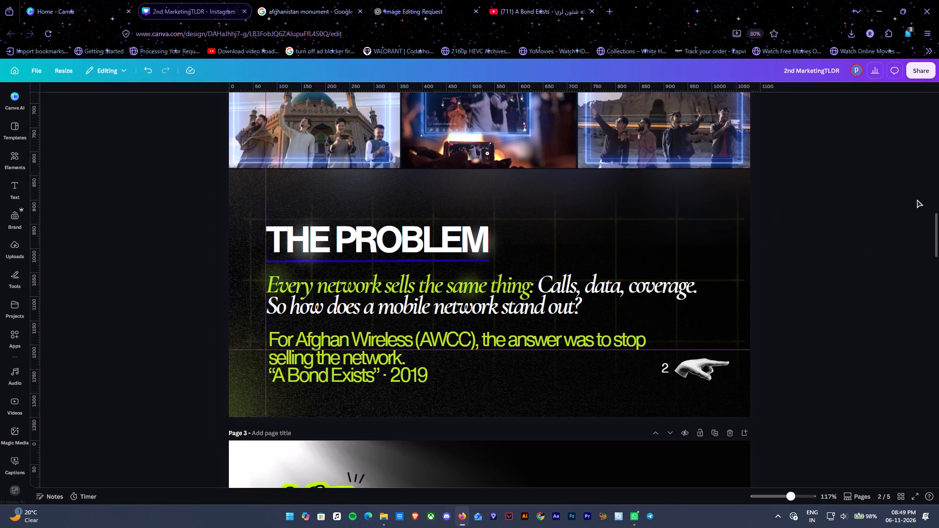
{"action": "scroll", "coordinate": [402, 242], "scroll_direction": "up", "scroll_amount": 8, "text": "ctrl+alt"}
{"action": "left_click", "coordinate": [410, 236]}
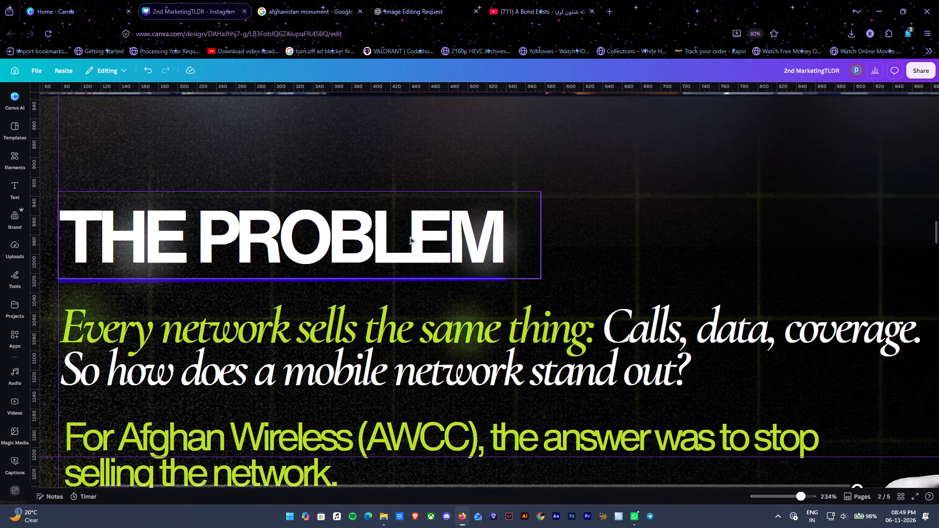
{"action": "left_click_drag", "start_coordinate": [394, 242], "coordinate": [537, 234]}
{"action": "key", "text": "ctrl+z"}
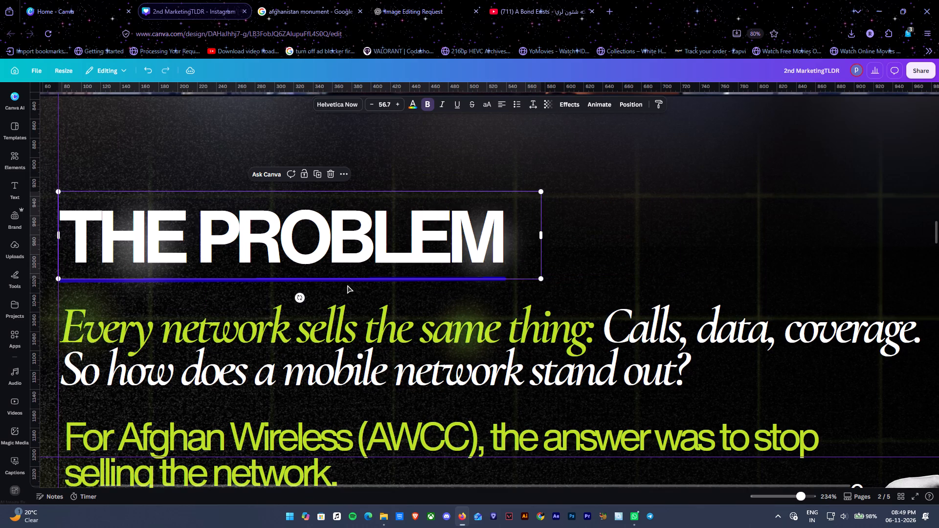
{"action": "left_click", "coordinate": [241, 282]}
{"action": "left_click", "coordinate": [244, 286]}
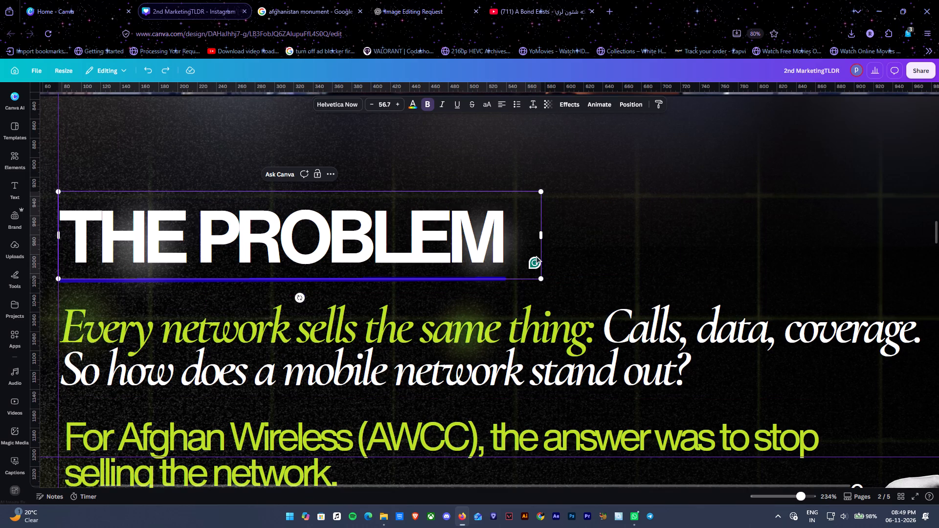
Select the blue underline's layer beneath THE PROBLEM heading.
{"action": "left_click", "coordinate": [612, 227]}
{"action": "key", "text": "alt+1"}
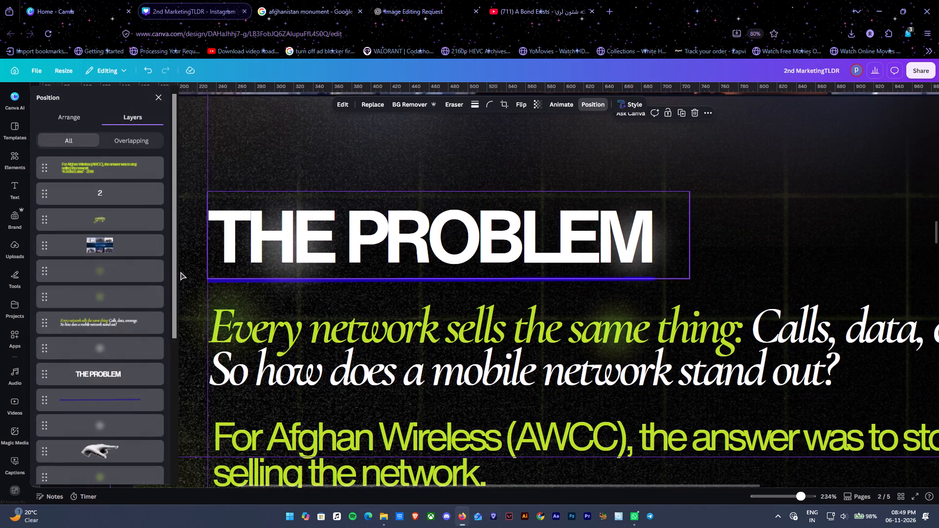
{"action": "scroll", "coordinate": [99, 333], "scroll_direction": "up", "scroll_amount": 4}
{"action": "left_click", "coordinate": [131, 402]}
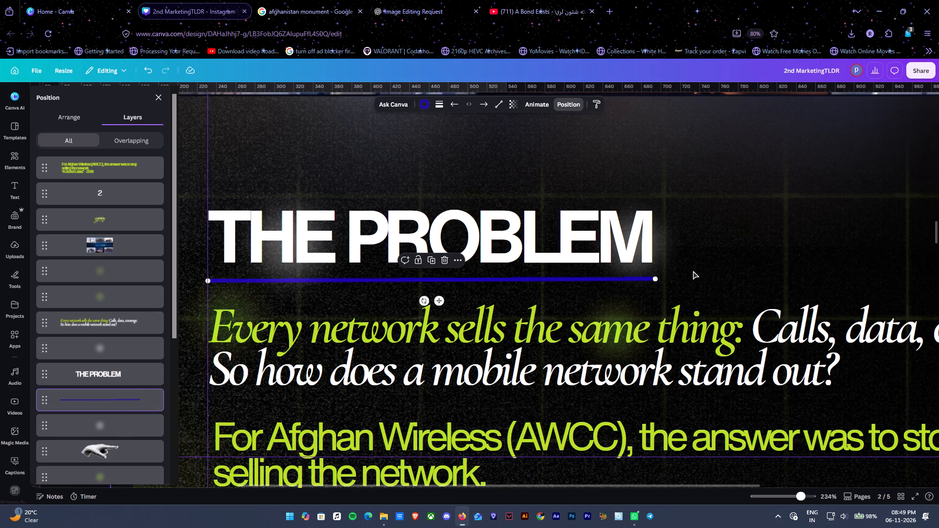
Level the blue underline beneath the THE PROBLEM heading on page 2 and place it just below the letters.
{"action": "left_click_drag", "start_coordinate": [654, 277], "coordinate": [653, 280]}
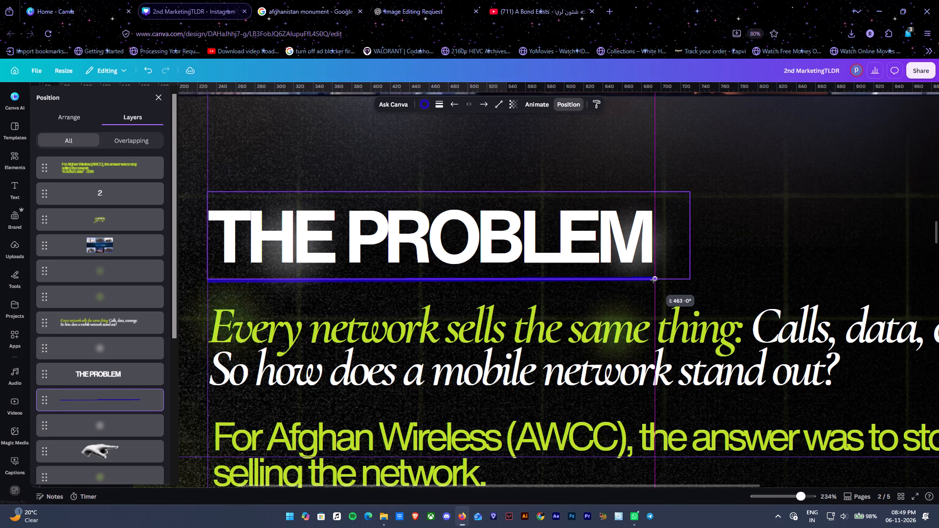
{"action": "left_click_drag", "start_coordinate": [653, 280], "coordinate": [655, 287]}
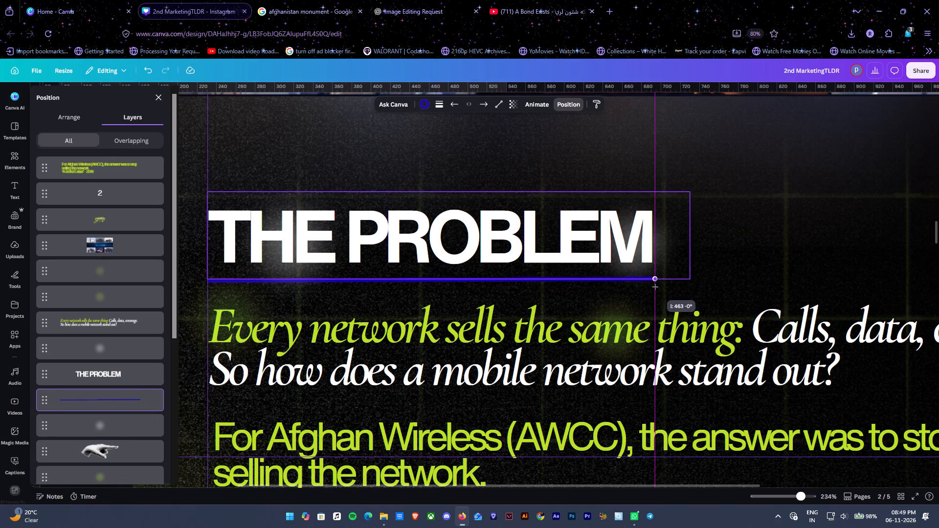
{"action": "left_click_drag", "start_coordinate": [655, 287], "coordinate": [655, 287]}
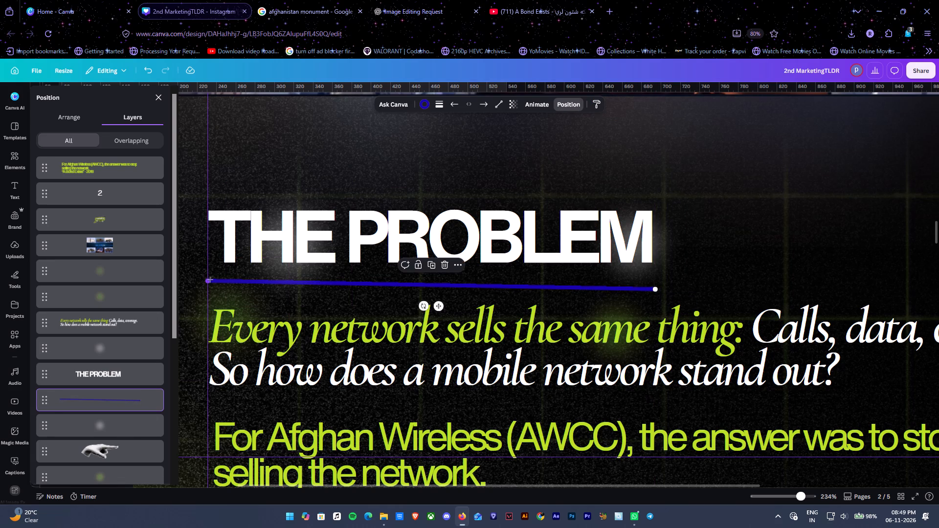
{"action": "left_click_drag", "start_coordinate": [210, 280], "coordinate": [210, 284]}
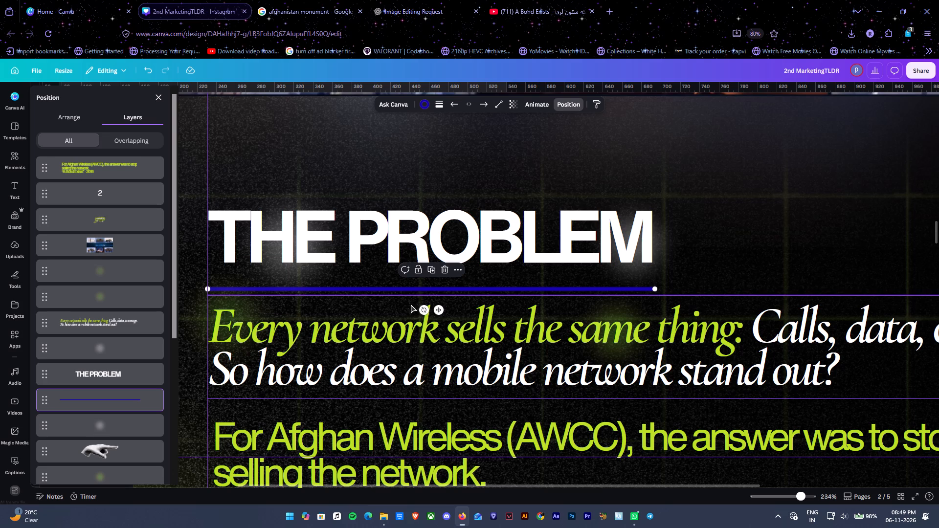
{"action": "left_click_drag", "start_coordinate": [438, 309], "coordinate": [437, 296]}
{"action": "left_click", "coordinate": [475, 235]}
{"action": "left_click_drag", "start_coordinate": [484, 244], "coordinate": [483, 199]}
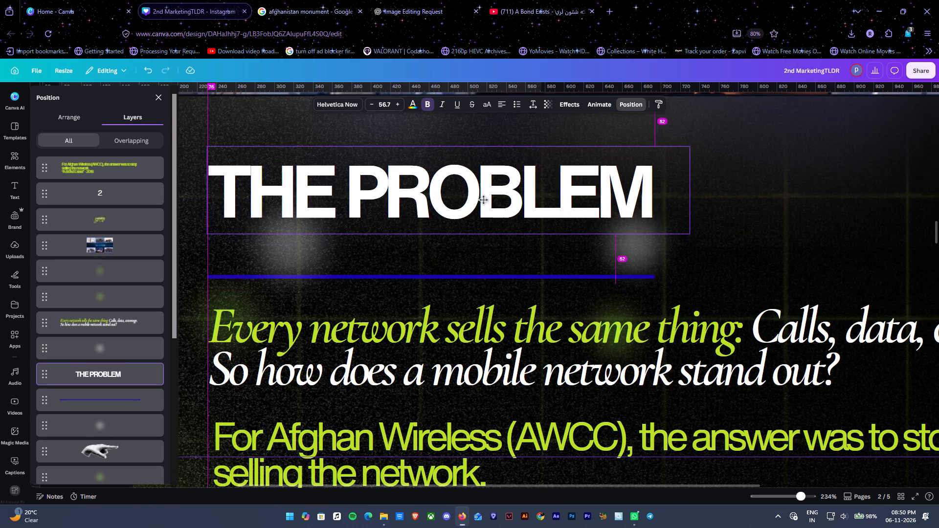
Move THE PROBLEM heading up slightly and bring its blue underline up to just below the letters.
{"action": "left_click_drag", "start_coordinate": [483, 199], "coordinate": [487, 187]}
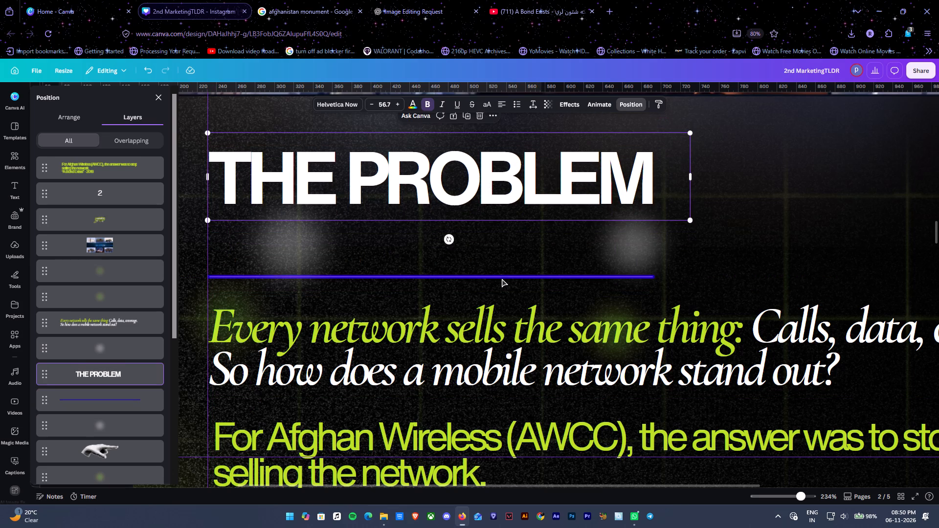
{"action": "left_click", "coordinate": [502, 279]}
{"action": "left_click_drag", "start_coordinate": [508, 280], "coordinate": [513, 223]}
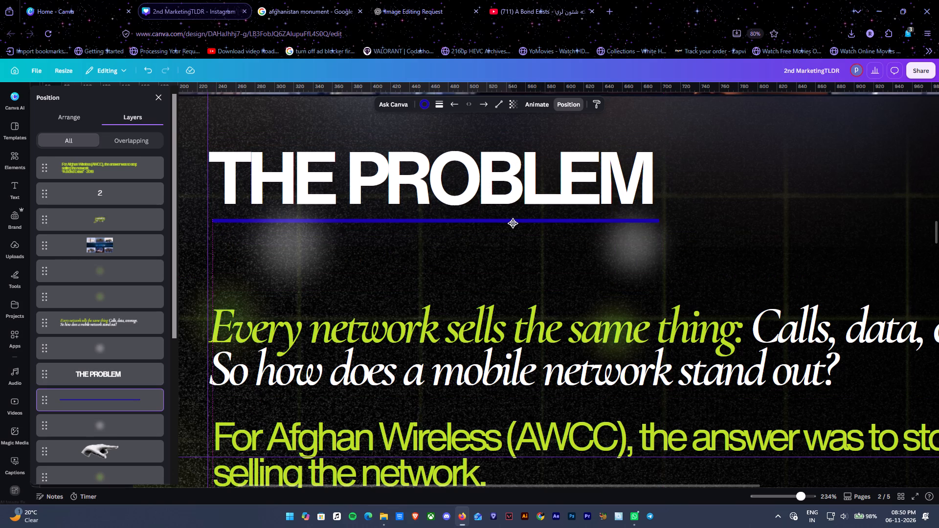
{"action": "left_click_drag", "start_coordinate": [513, 223], "coordinate": [513, 222]}
Move the two white glows up behind the heading, one behind the word THE and the other behind the letters EM.
{"action": "left_click_drag", "start_coordinate": [282, 256], "coordinate": [290, 217]}
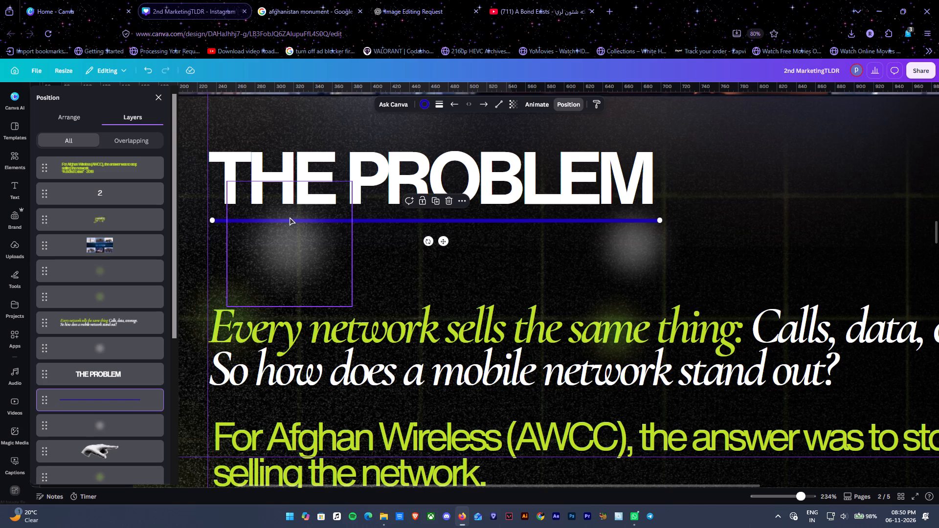
{"action": "left_click_drag", "start_coordinate": [290, 217], "coordinate": [290, 180]}
{"action": "left_click_drag", "start_coordinate": [622, 268], "coordinate": [606, 198]}
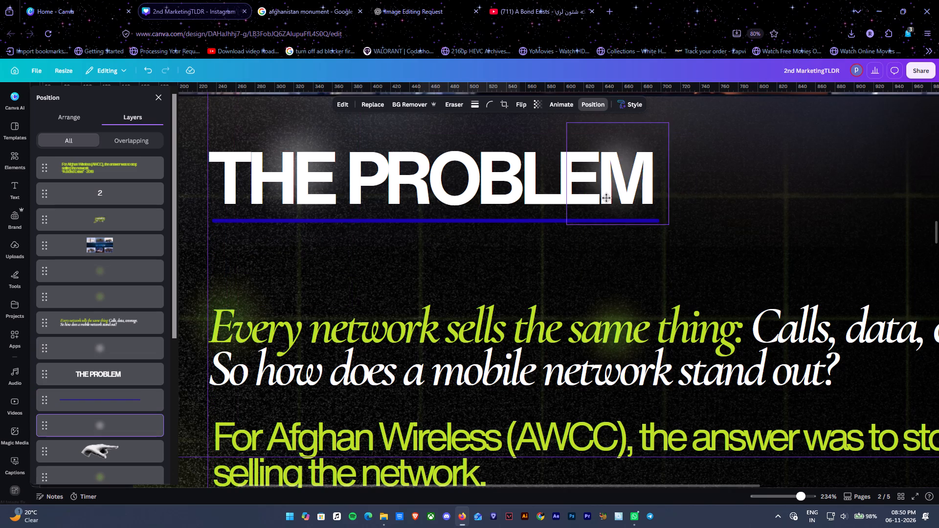
{"action": "left_click_drag", "start_coordinate": [606, 198], "coordinate": [604, 198]}
Move the italic paragraph up under the heading's underline and place the green Afghan Wireless text directly beneath it, aligned with the margin guide.
{"action": "scroll", "coordinate": [428, 282], "scroll_direction": "down", "scroll_amount": 3, "text": "ctrl+alt"}
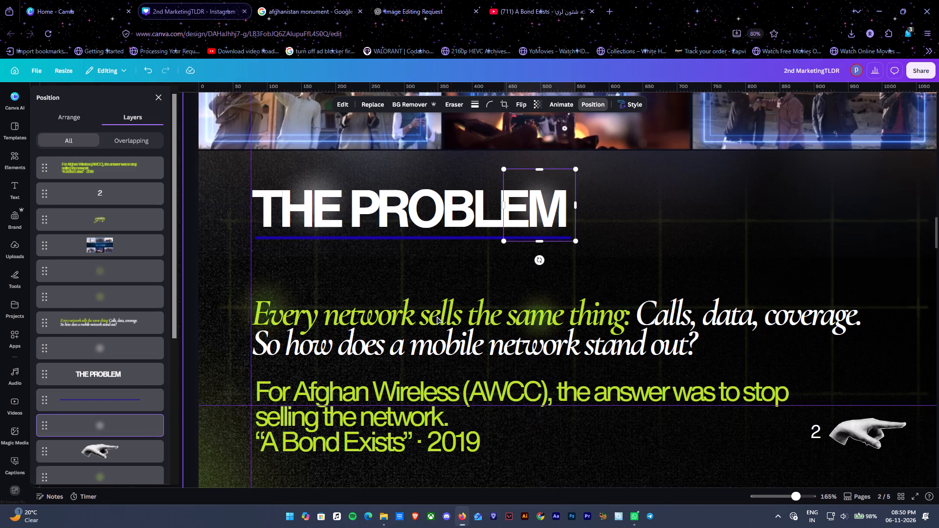
{"action": "left_click", "coordinate": [428, 332]}
{"action": "left_click_drag", "start_coordinate": [429, 338], "coordinate": [431, 300]}
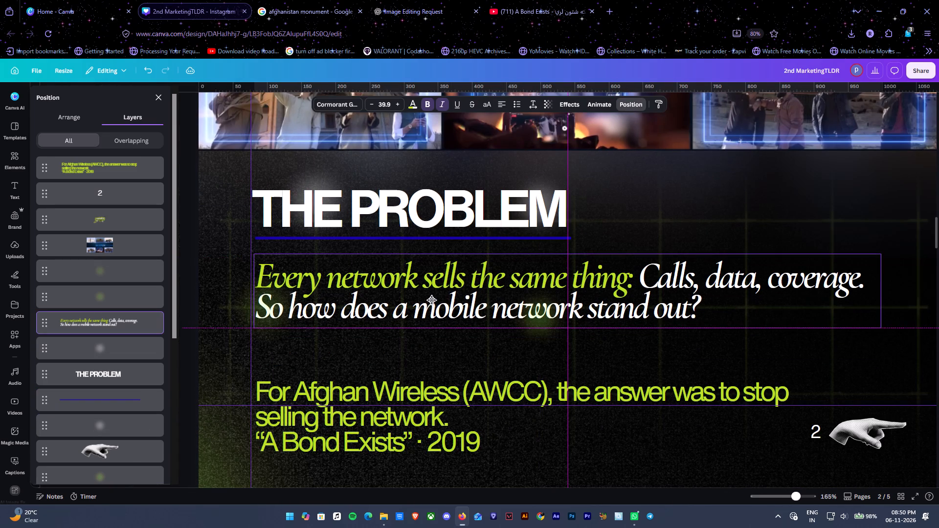
{"action": "left_click_drag", "start_coordinate": [431, 300], "coordinate": [431, 297]}
{"action": "left_click_drag", "start_coordinate": [423, 388], "coordinate": [420, 338]}
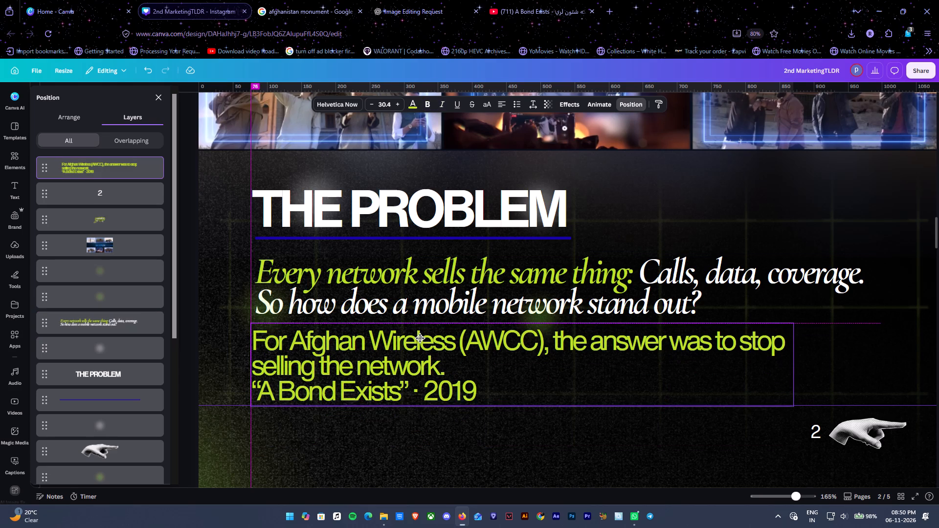
{"action": "left_click_drag", "start_coordinate": [420, 338], "coordinate": [420, 337]}
Recolor the line “A Bond Exists” · 2019 in the Afghan Wireless text white.
{"action": "double_click", "coordinate": [492, 385]}
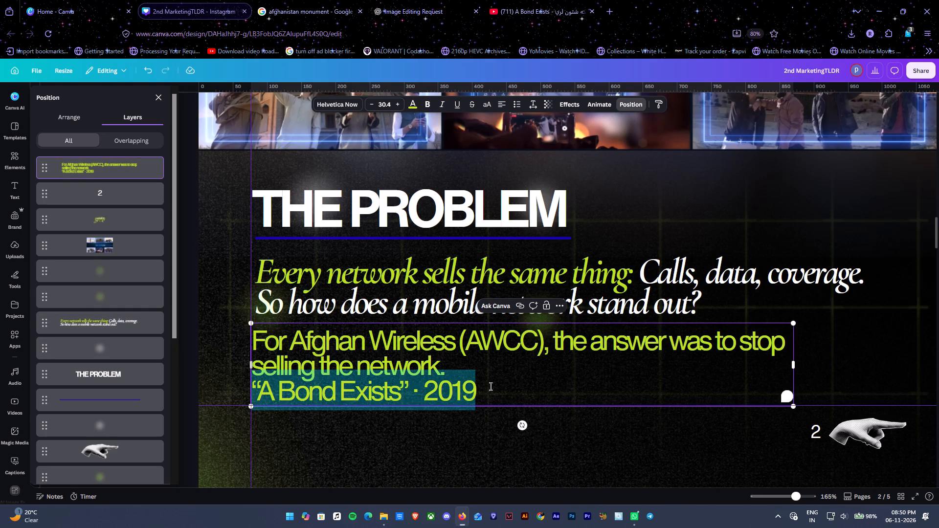
{"action": "left_click", "coordinate": [412, 108]}
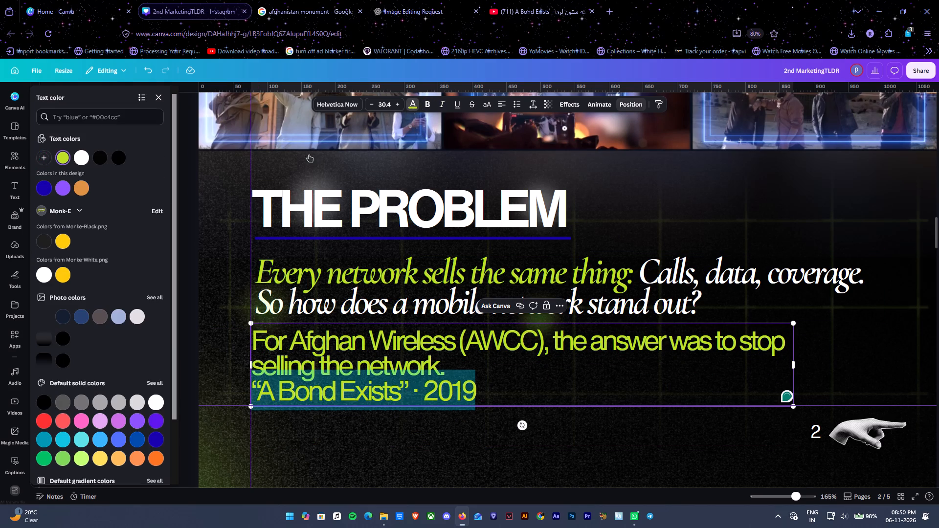
{"action": "left_click", "coordinate": [84, 158]}
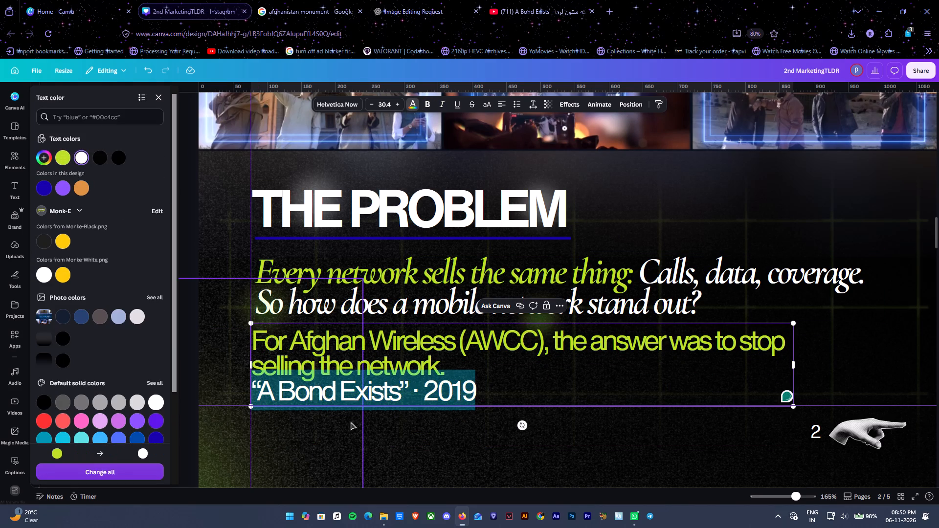
{"action": "left_click", "coordinate": [351, 422]}
{"action": "left_click", "coordinate": [787, 228]}
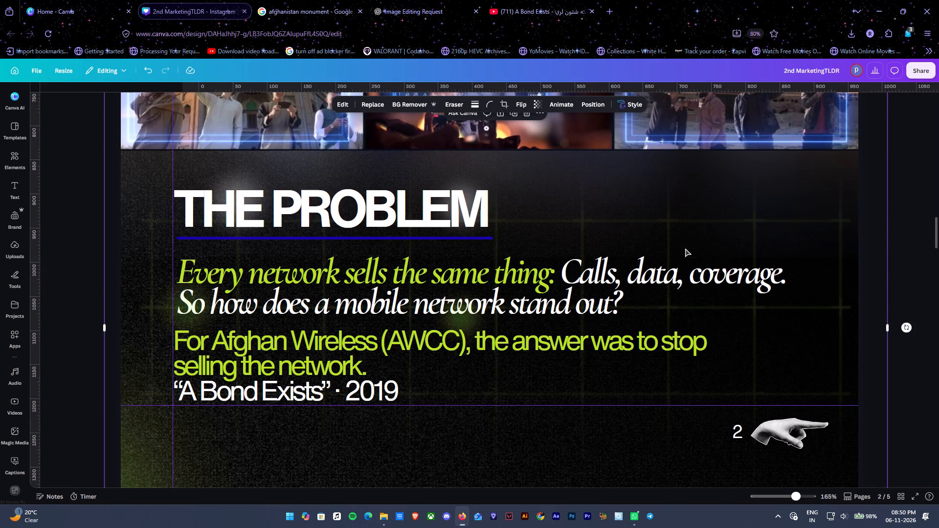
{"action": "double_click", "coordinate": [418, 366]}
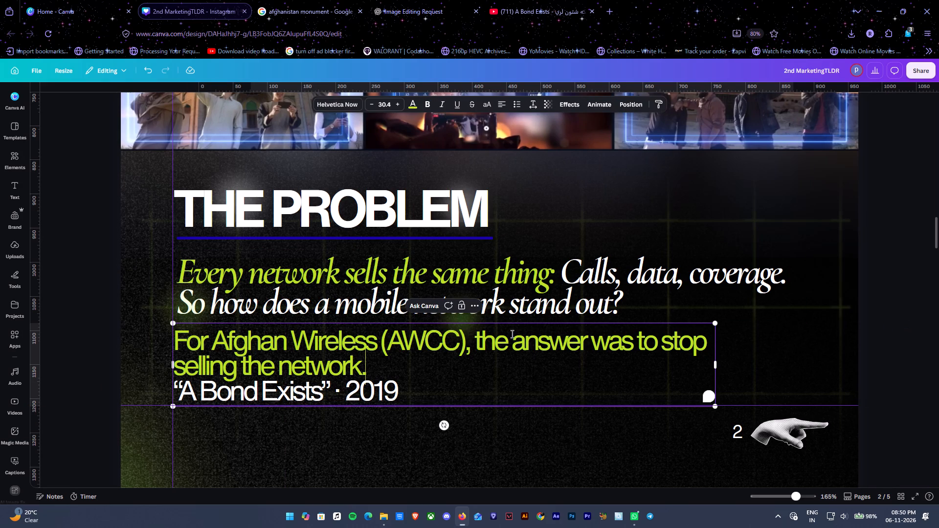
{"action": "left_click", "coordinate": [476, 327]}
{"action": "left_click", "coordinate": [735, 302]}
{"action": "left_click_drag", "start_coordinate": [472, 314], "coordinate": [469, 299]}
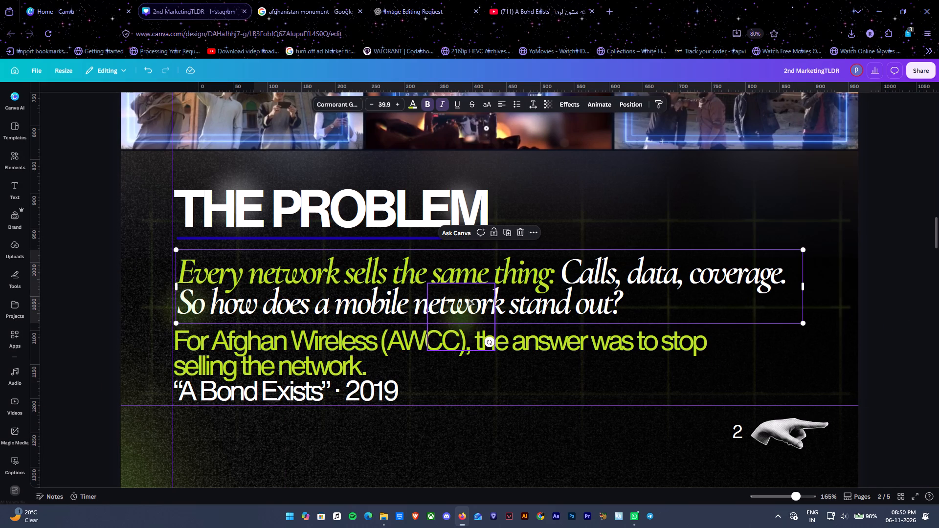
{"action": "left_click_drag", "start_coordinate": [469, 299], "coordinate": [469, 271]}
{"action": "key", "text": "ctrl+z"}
Move the two small green glows up behind the words "same" and "Every" in the paragraph's first line.
{"action": "left_click", "coordinate": [460, 317]}
{"action": "left_click_drag", "start_coordinate": [474, 314], "coordinate": [477, 274]}
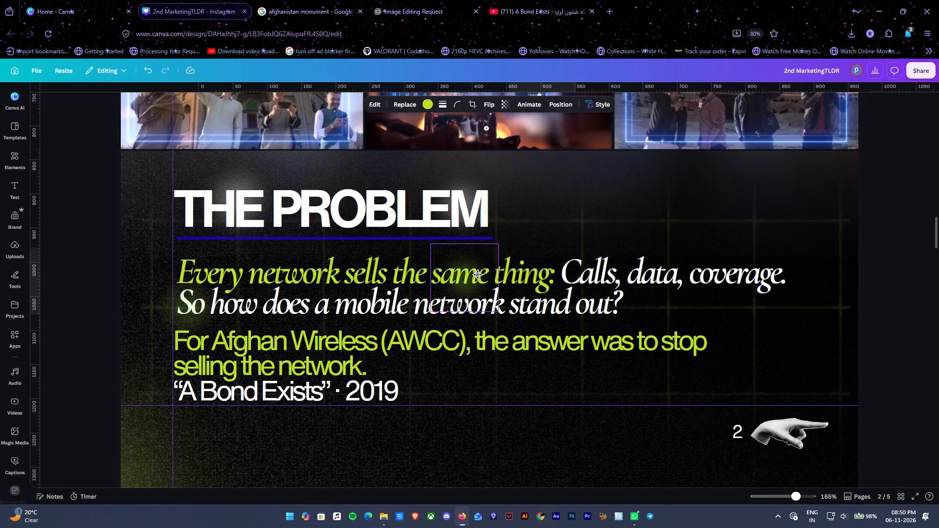
{"action": "left_click_drag", "start_coordinate": [477, 274], "coordinate": [477, 274]}
{"action": "left_click", "coordinate": [174, 310]}
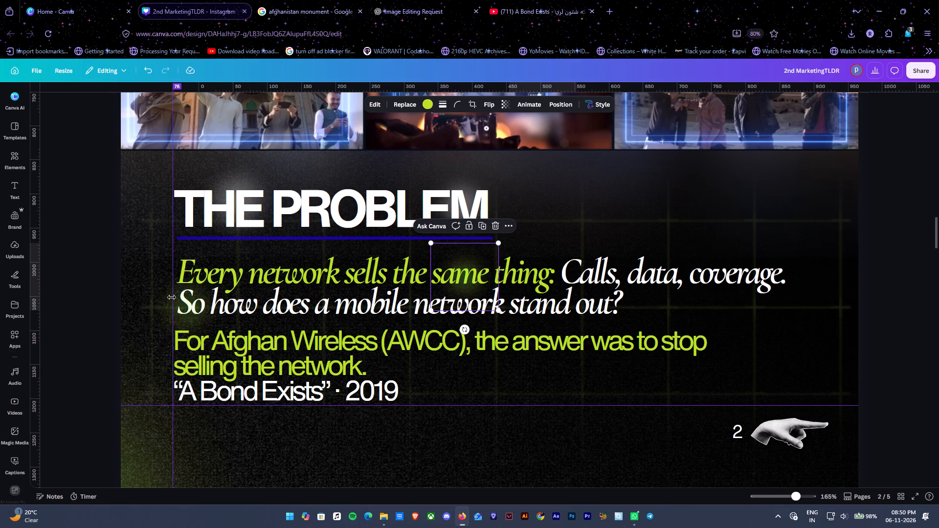
{"action": "left_click", "coordinate": [172, 297]}
{"action": "left_click", "coordinate": [191, 310]}
{"action": "left_click_drag", "start_coordinate": [192, 310], "coordinate": [207, 276]}
Duplicate the green glow behind "Every" twice, placing one copy behind "(AWCC)" and the other behind "selling" in the Afghan Wireless text.
{"action": "key", "text": "ctrl+d"}
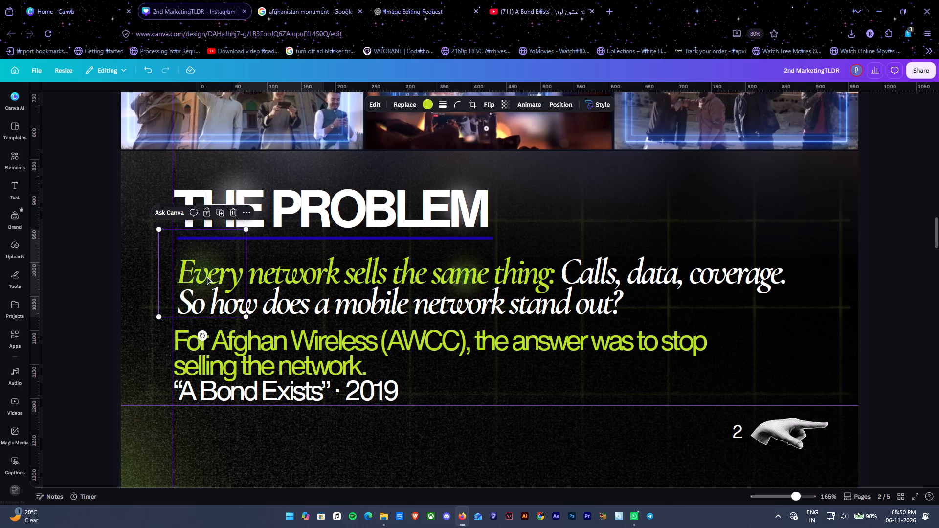
{"action": "left_click_drag", "start_coordinate": [212, 282], "coordinate": [409, 340]}
{"action": "key", "text": "ctrl+d"}
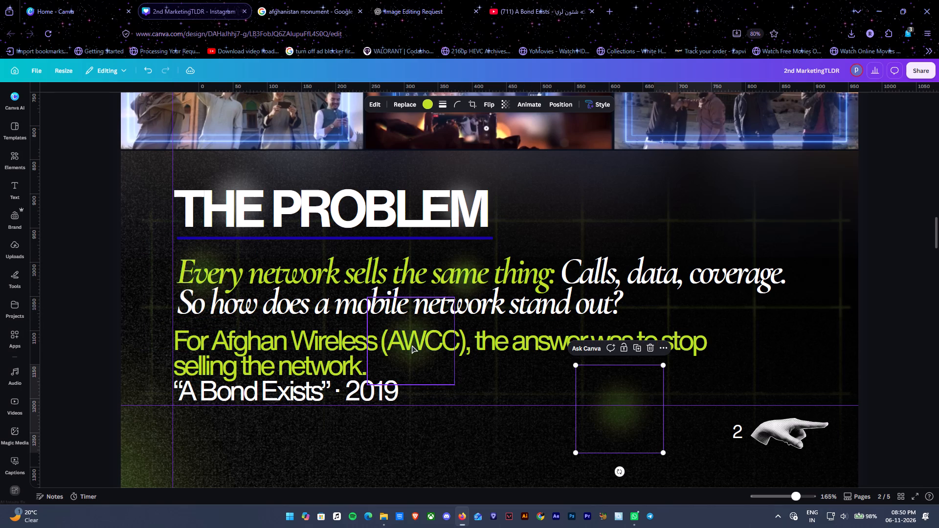
{"action": "left_click_drag", "start_coordinate": [639, 413], "coordinate": [206, 367]}
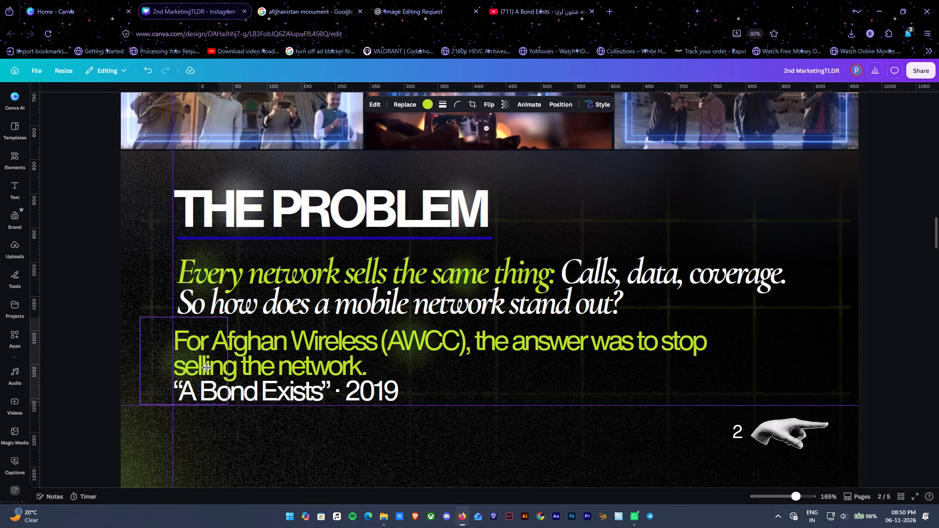
{"action": "left_click_drag", "start_coordinate": [206, 367], "coordinate": [208, 366]}
Duplicate the white glow behind THE, shrink the copy behind "Exists", and place a second small copy behind "2019".
{"action": "left_click", "coordinate": [241, 211]}
{"action": "key", "text": "ctrl+d"}
{"action": "left_click_drag", "start_coordinate": [249, 219], "coordinate": [291, 352]}
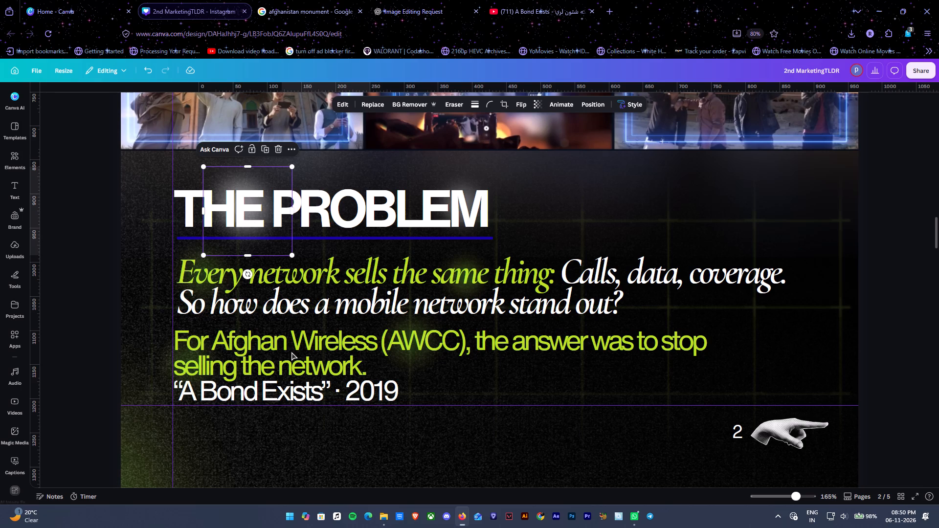
{"action": "left_click_drag", "start_coordinate": [291, 352], "coordinate": [294, 393]}
{"action": "left_click_drag", "start_coordinate": [335, 432], "coordinate": [296, 395]}
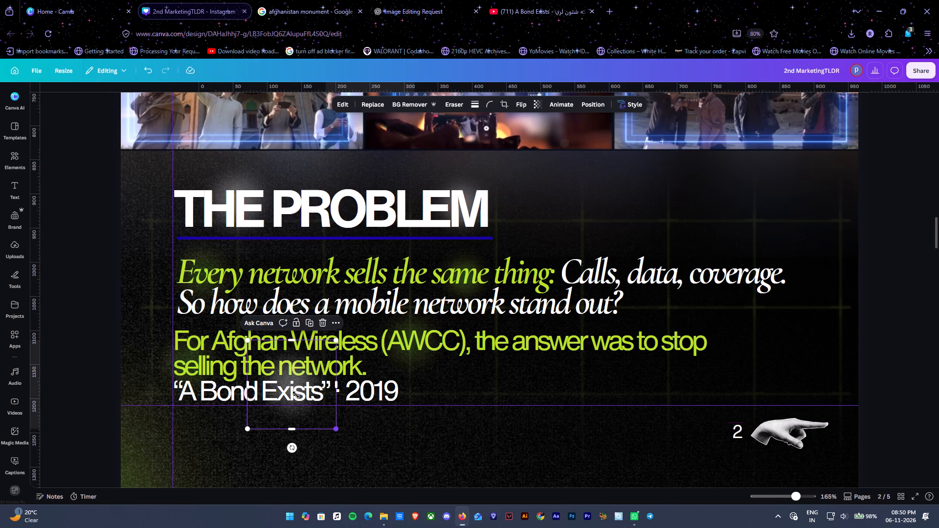
{"action": "left_click_drag", "start_coordinate": [296, 395], "coordinate": [295, 395]}
{"action": "left_click_drag", "start_coordinate": [279, 369], "coordinate": [295, 395]}
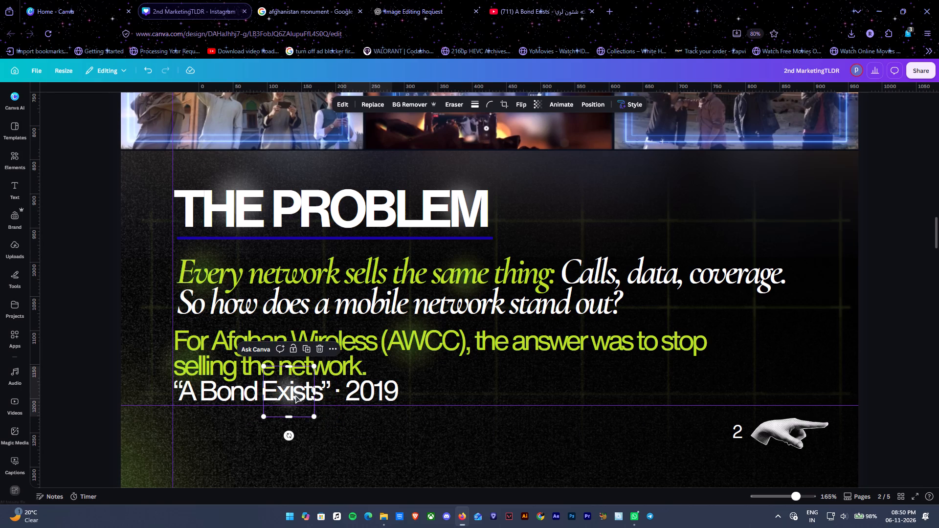
{"action": "key", "text": "ctrl+d"}
{"action": "left_click_drag", "start_coordinate": [295, 396], "coordinate": [381, 383]}
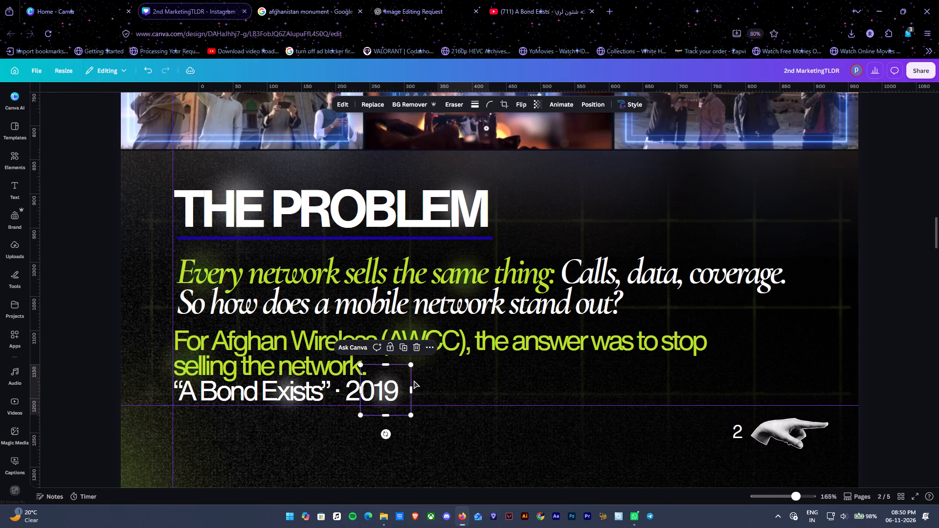
{"action": "left_click", "coordinate": [826, 282]}
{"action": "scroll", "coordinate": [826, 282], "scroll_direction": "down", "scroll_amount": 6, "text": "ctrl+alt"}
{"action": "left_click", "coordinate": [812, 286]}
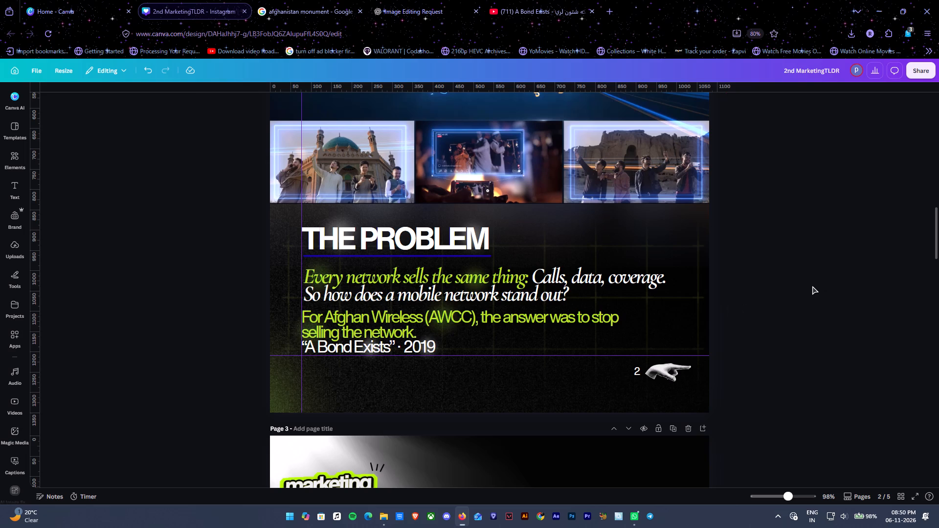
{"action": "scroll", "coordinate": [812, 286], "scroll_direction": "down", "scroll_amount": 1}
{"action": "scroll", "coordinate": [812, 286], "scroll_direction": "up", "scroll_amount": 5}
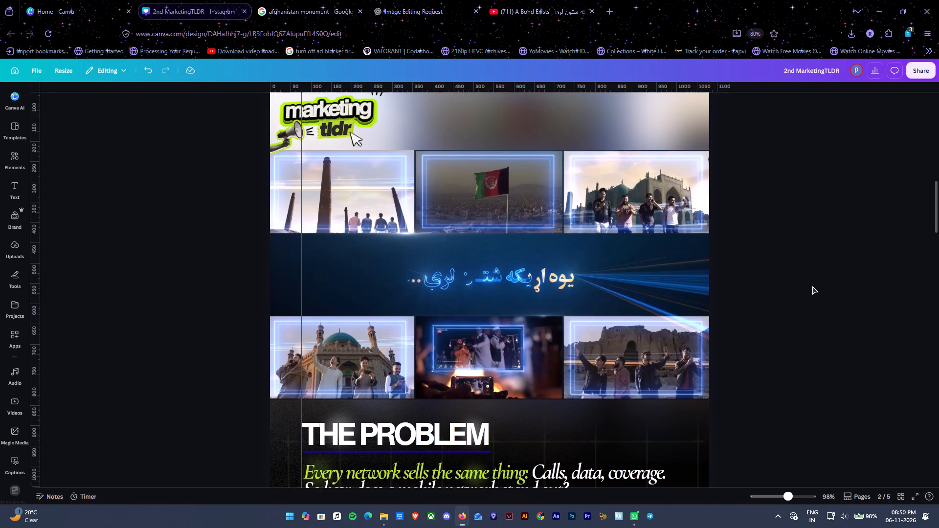
Compare page 1's AD-VENTURE cover layout with page 2's photo collage and THE PROBLEM text block.
{"action": "scroll", "coordinate": [812, 286], "scroll_direction": "up", "scroll_amount": 10}
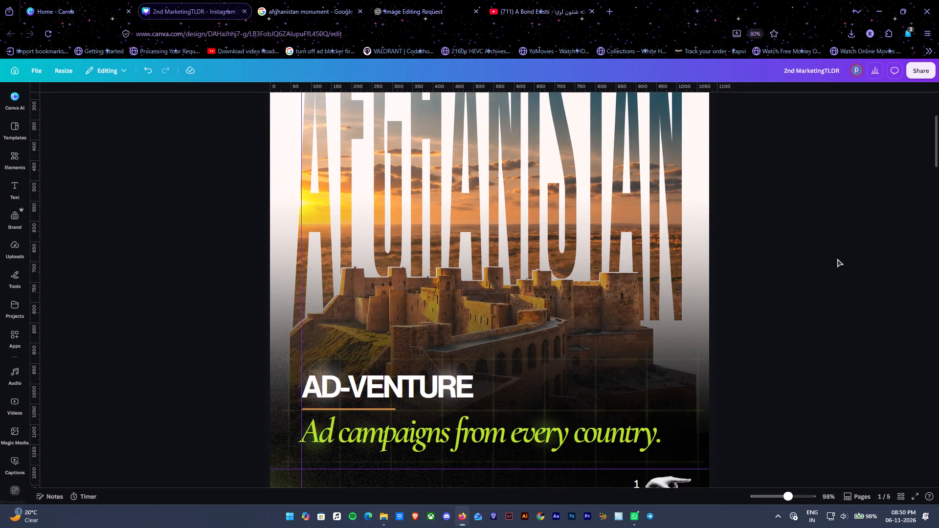
{"action": "scroll", "coordinate": [837, 258], "scroll_direction": "up", "scroll_amount": 5}
{"action": "scroll", "coordinate": [837, 258], "scroll_direction": "down", "scroll_amount": 4}
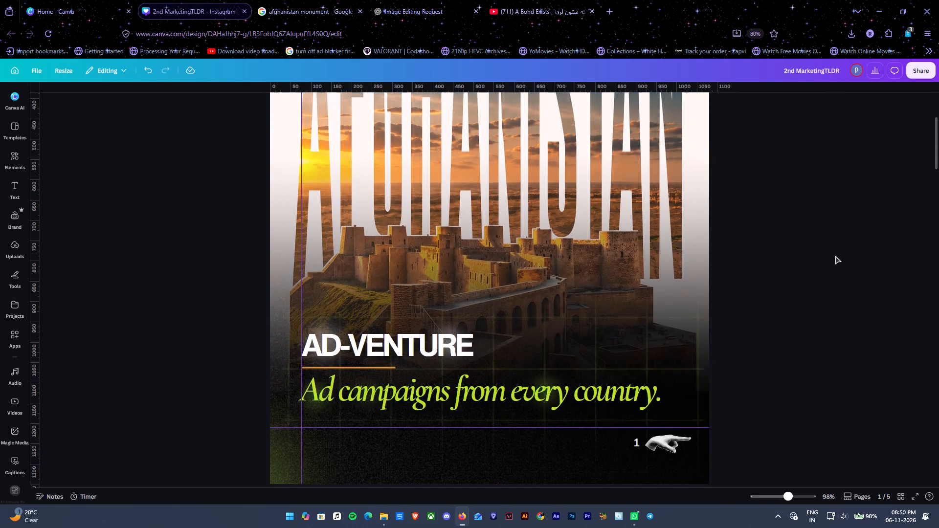
{"action": "scroll", "coordinate": [835, 256], "scroll_direction": "down", "scroll_amount": 13}
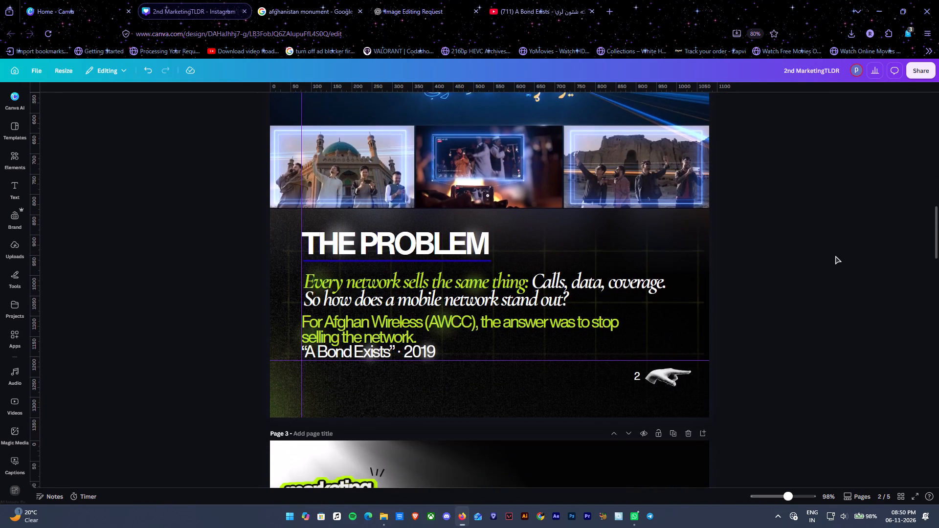
{"action": "scroll", "coordinate": [835, 256], "scroll_direction": "up", "scroll_amount": 4}
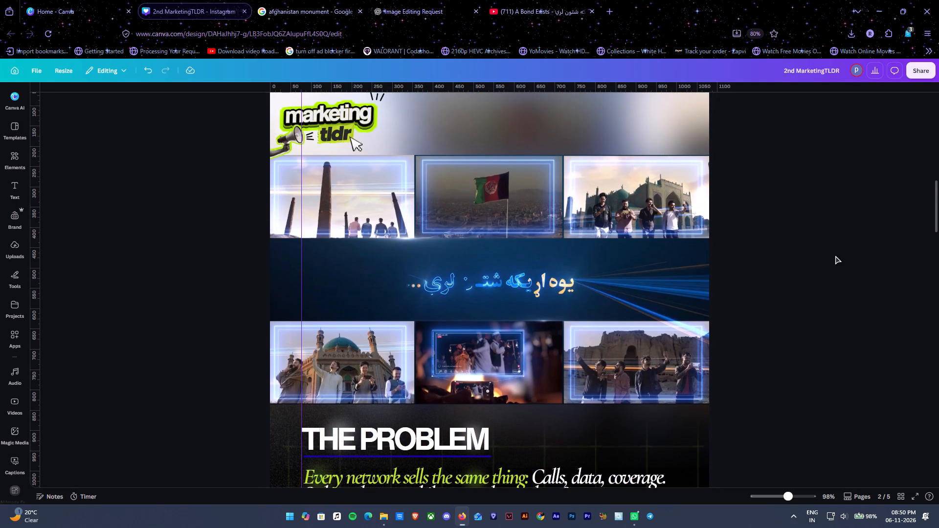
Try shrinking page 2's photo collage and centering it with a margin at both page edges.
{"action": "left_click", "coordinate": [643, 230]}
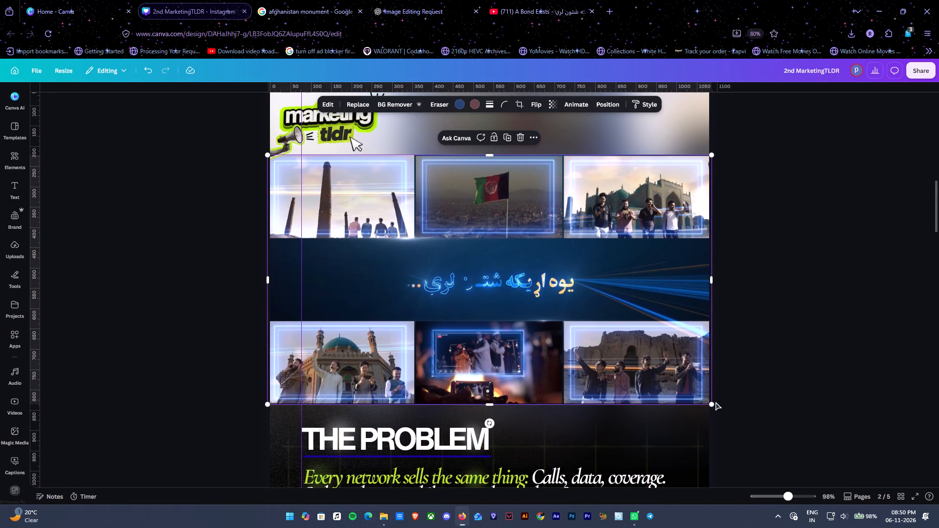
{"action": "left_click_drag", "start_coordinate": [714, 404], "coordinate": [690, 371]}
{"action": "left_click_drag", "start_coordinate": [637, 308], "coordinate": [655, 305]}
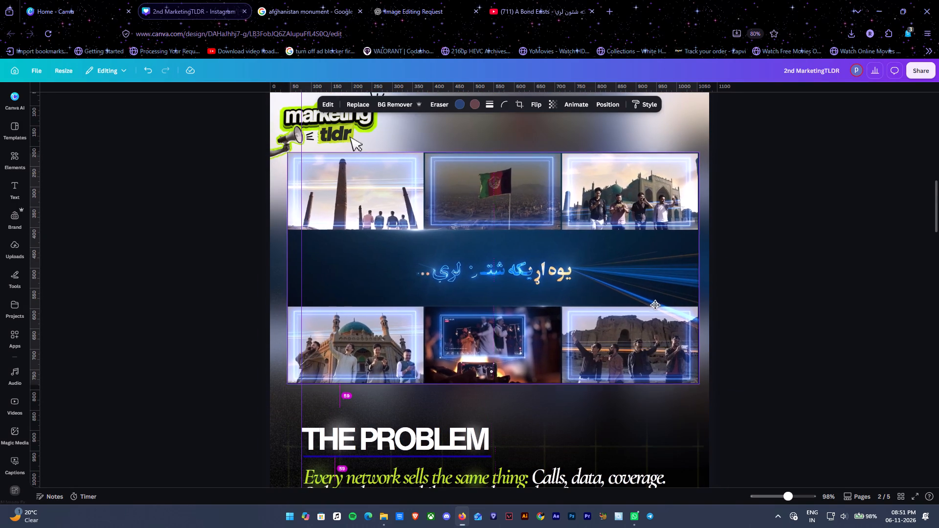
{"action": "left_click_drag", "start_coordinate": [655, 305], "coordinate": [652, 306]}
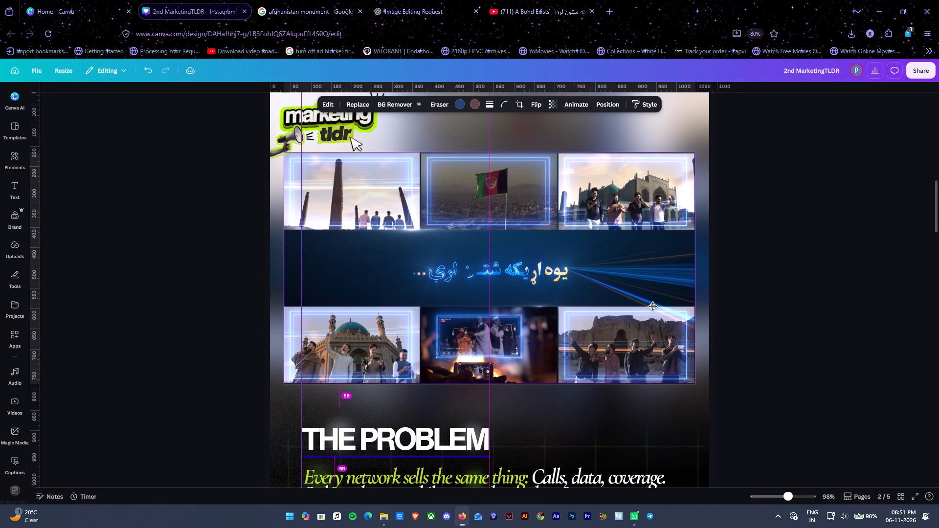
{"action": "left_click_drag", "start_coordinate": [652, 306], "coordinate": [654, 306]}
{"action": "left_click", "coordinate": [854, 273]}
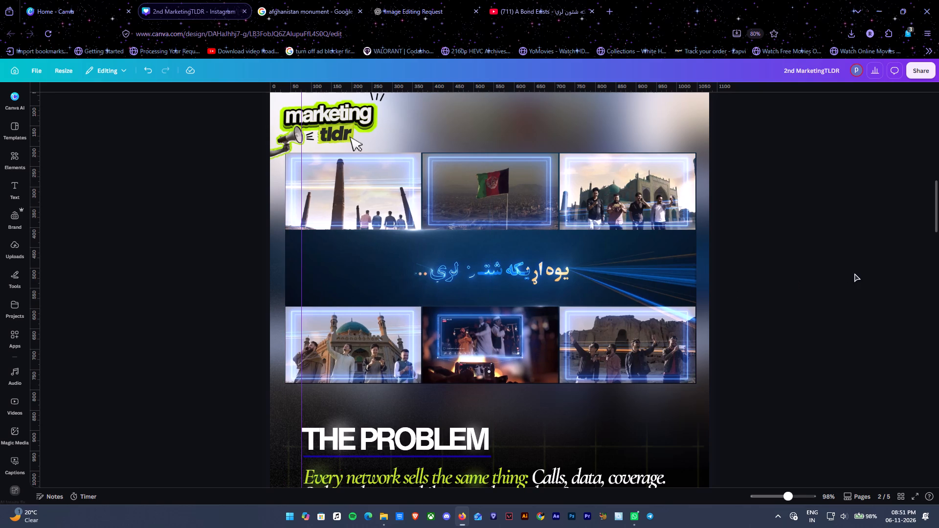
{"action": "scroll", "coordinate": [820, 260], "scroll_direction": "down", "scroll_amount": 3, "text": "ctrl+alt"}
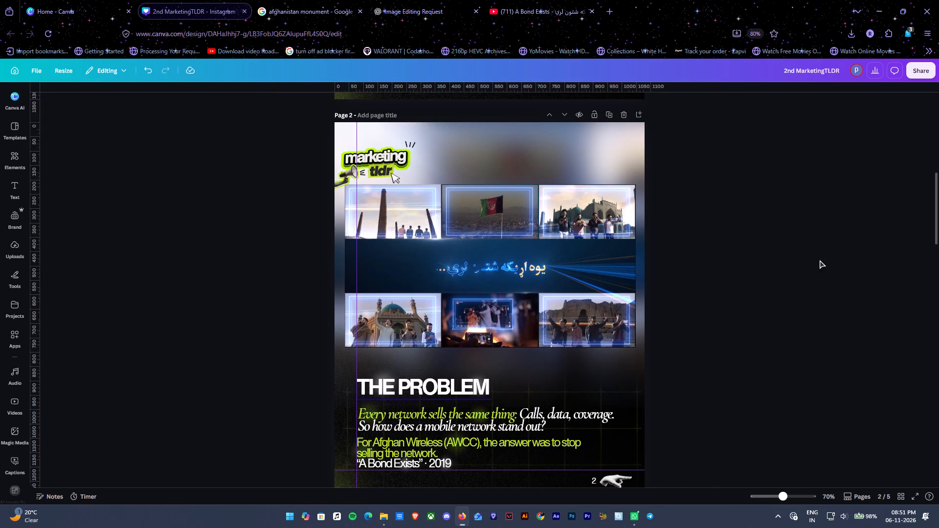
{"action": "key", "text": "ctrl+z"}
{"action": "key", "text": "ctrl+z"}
Nudge the full-width photo collage on page 2 up slightly, away from the THE PROBLEM heading.
{"action": "left_click_drag", "start_coordinate": [554, 214], "coordinate": [556, 209]}
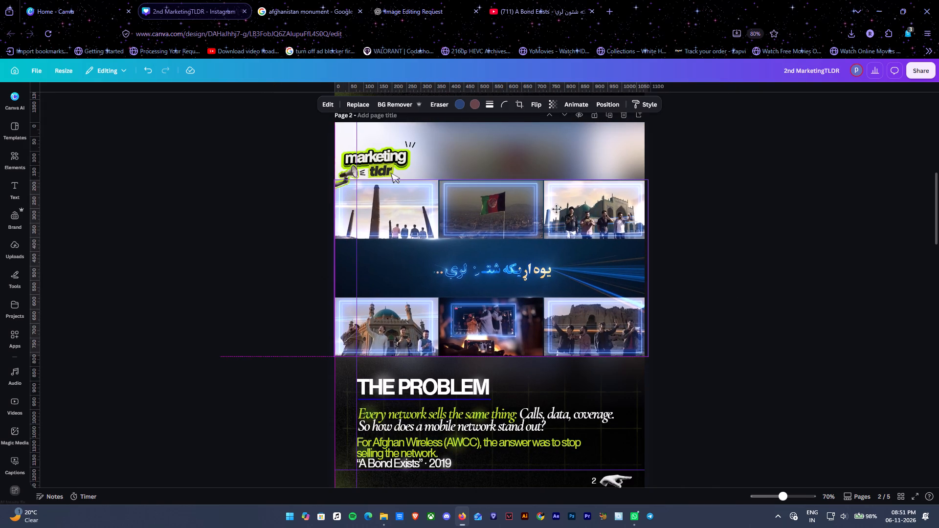
{"action": "left_click_drag", "start_coordinate": [556, 209], "coordinate": [555, 209]}
{"action": "left_click", "coordinate": [716, 208]}
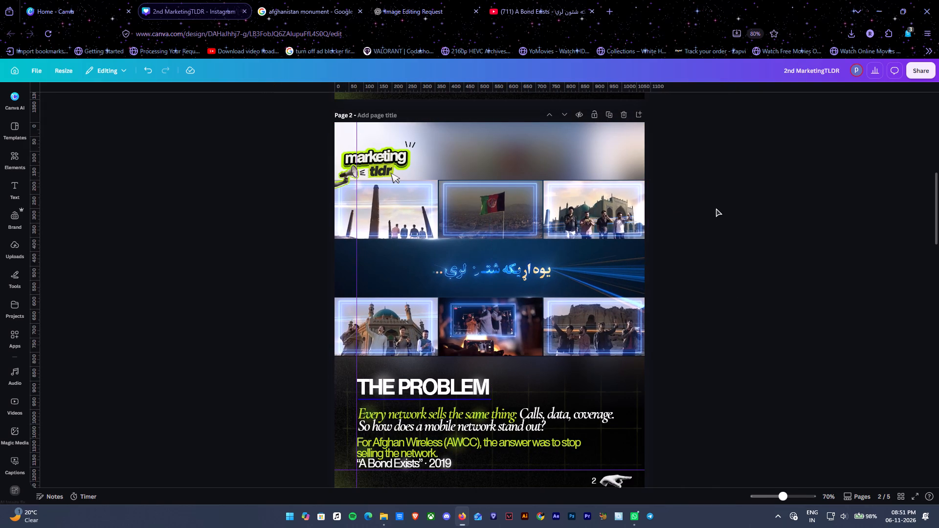
Crop the photo collage's bottom edge slightly, to a height of about 603.
{"action": "left_click", "coordinate": [496, 312]}
{"action": "left_click", "coordinate": [491, 357]}
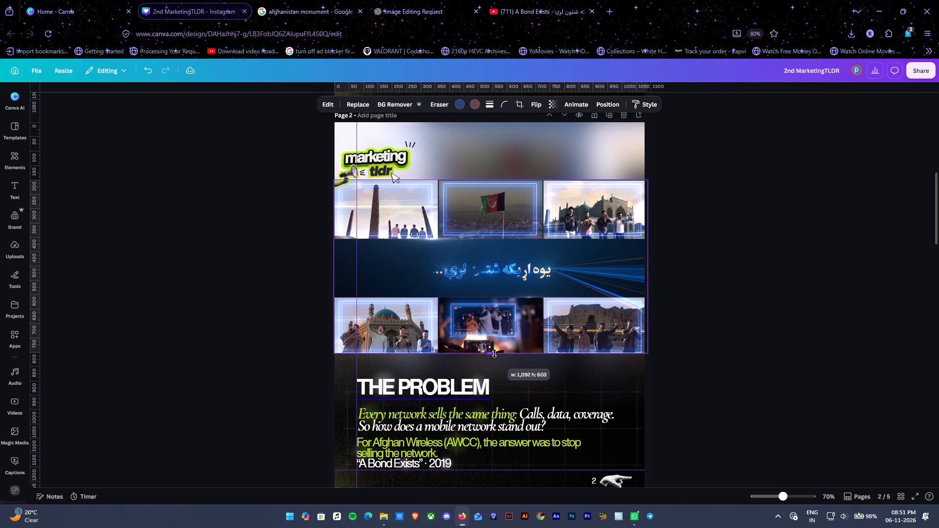
{"action": "left_click", "coordinate": [709, 317]}
Nudge the cropped photo collage down slightly, keeping it full width between the logo and the THE PROBLEM heading.
{"action": "scroll", "coordinate": [709, 317], "scroll_direction": "up", "scroll_amount": 1, "text": "ctrl+alt"}
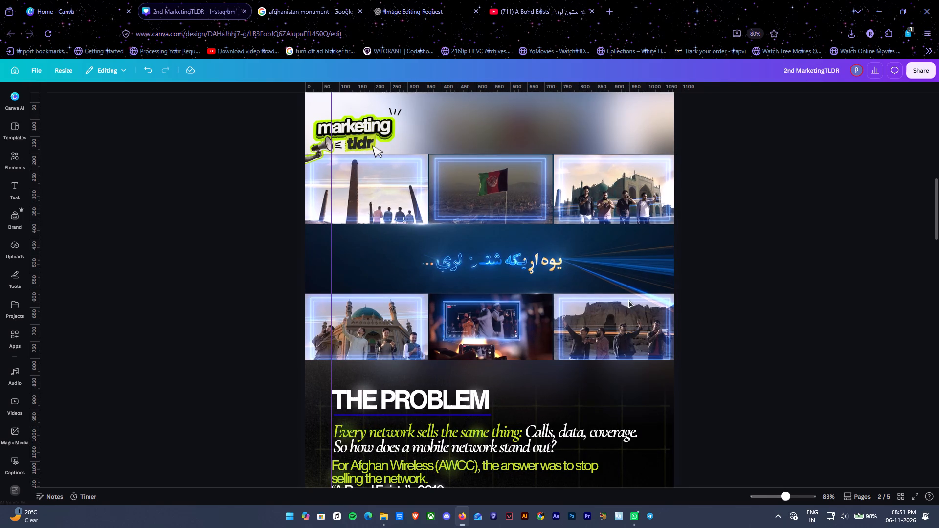
{"action": "left_click", "coordinate": [555, 278]}
{"action": "left_click", "coordinate": [372, 398]}
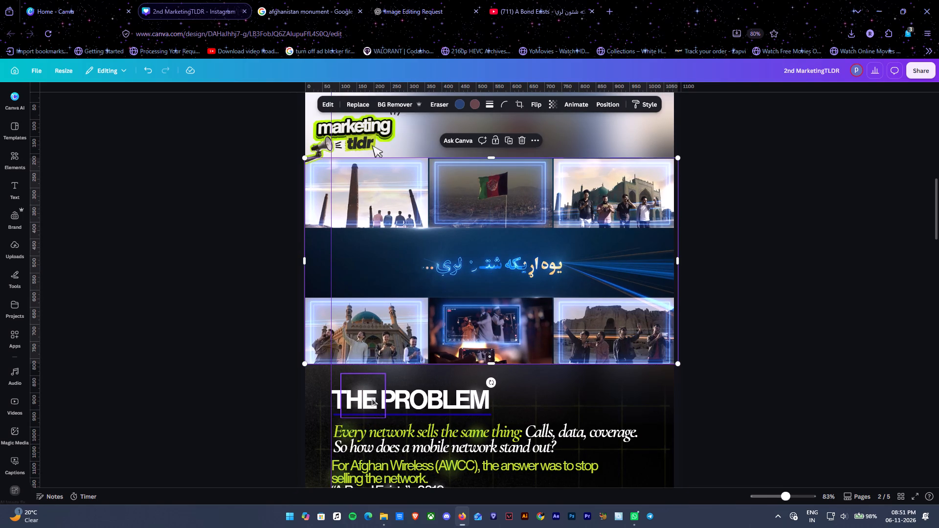
{"action": "left_click", "coordinate": [736, 351]}
Look over the lower part of page 2 and page 3's "But is it working?" layout.
{"action": "scroll", "coordinate": [736, 350], "scroll_direction": "down", "scroll_amount": 3}
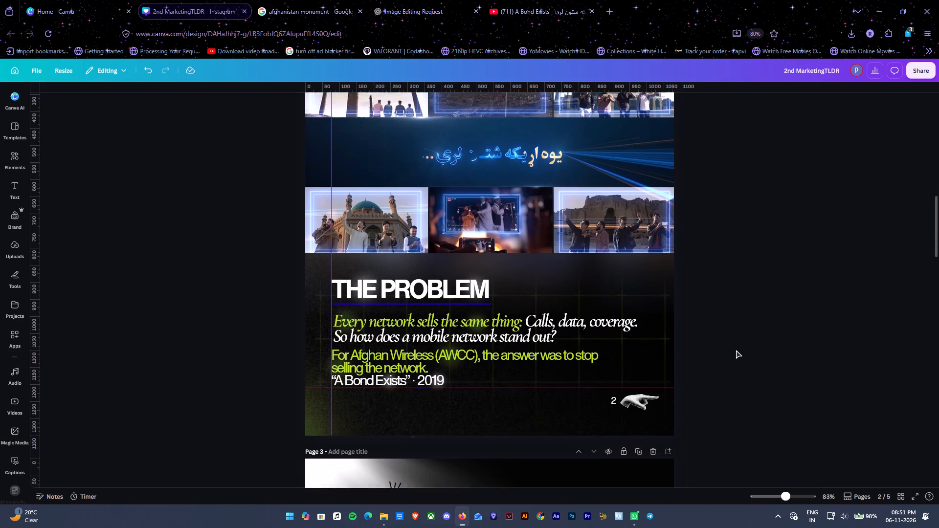
{"action": "scroll", "coordinate": [737, 350], "scroll_direction": "down", "scroll_amount": 7}
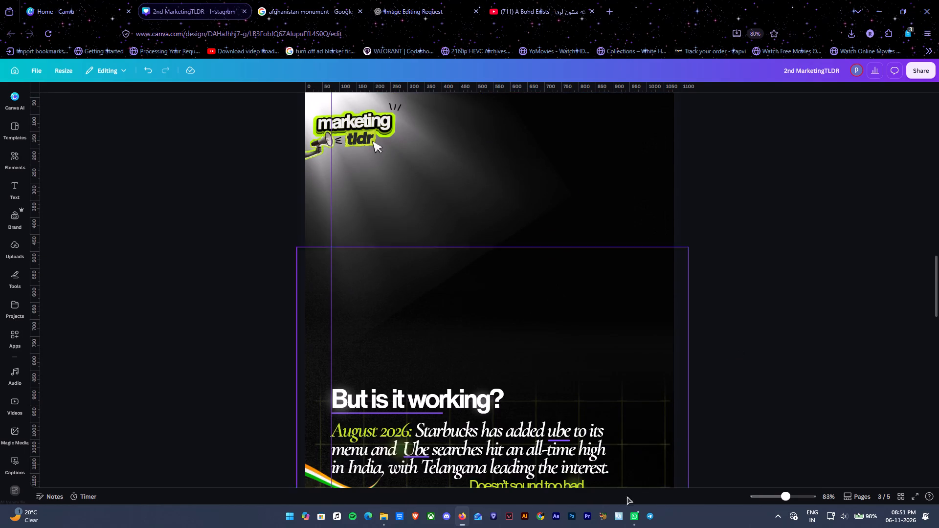
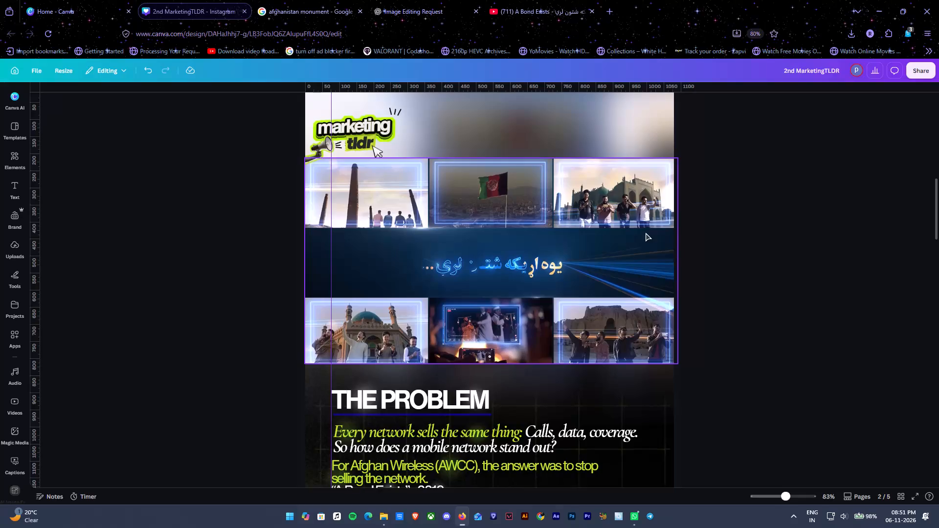
Search the graphic elements for "call" and add the lilac telephone handset with a curved arrow to page 2.
{"action": "scroll", "coordinate": [646, 233], "scroll_direction": "down", "scroll_amount": 1}
{"action": "left_click", "coordinate": [8, 162]}
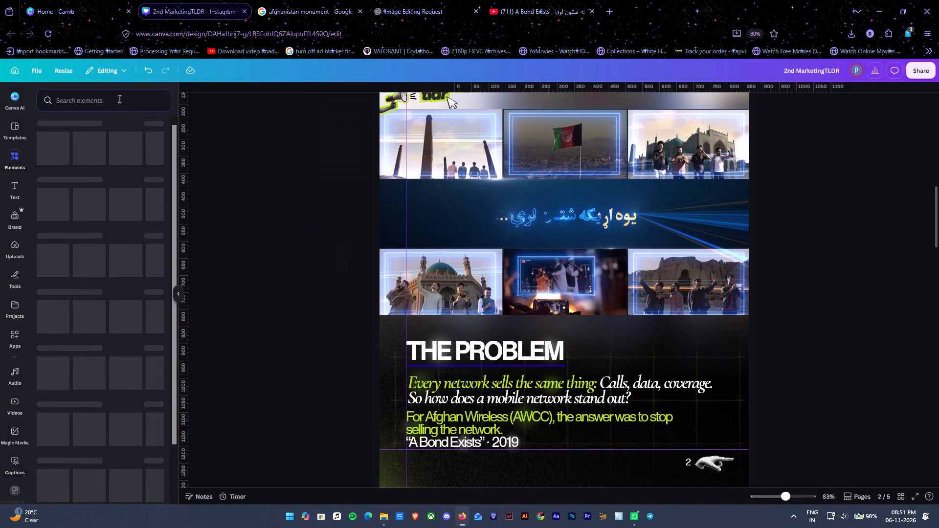
{"action": "left_click", "coordinate": [119, 99]}
{"action": "type", "text": "call"}
{"action": "key", "text": "Return"}
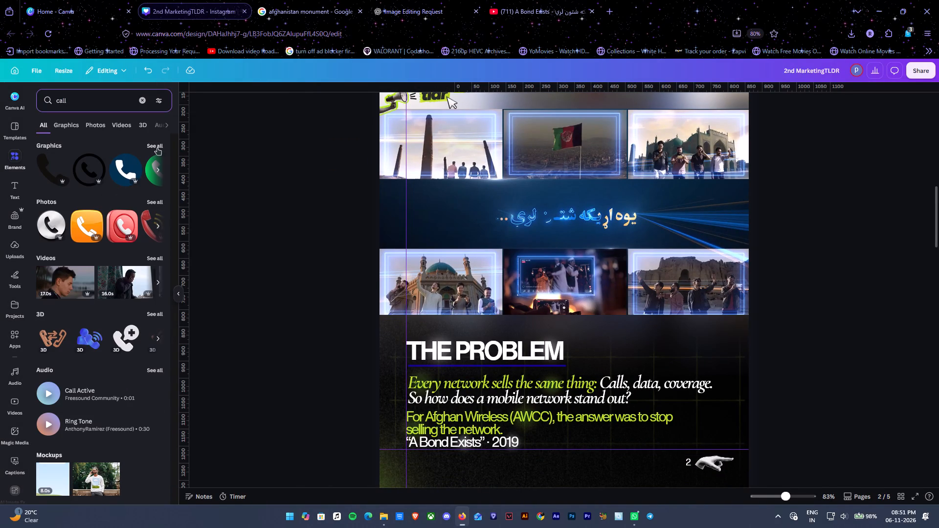
{"action": "left_click", "coordinate": [156, 201]}
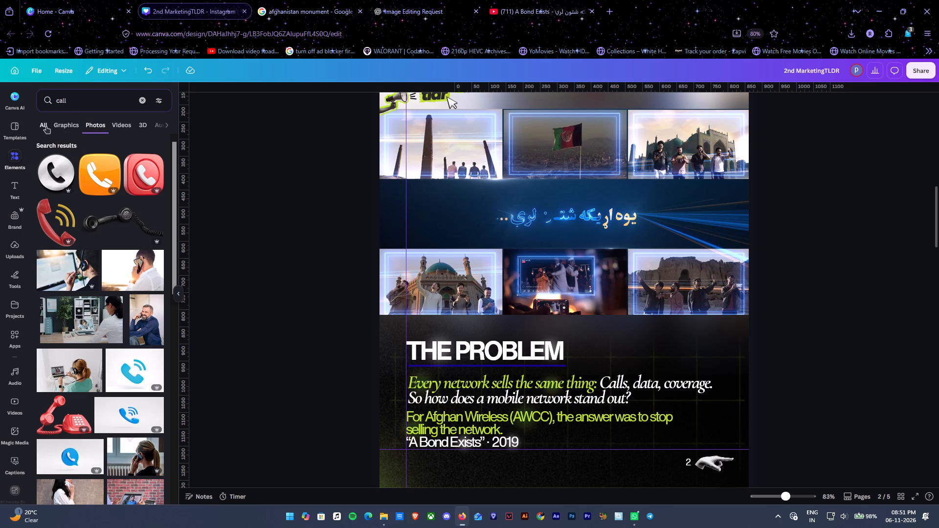
{"action": "left_click", "coordinate": [74, 125]}
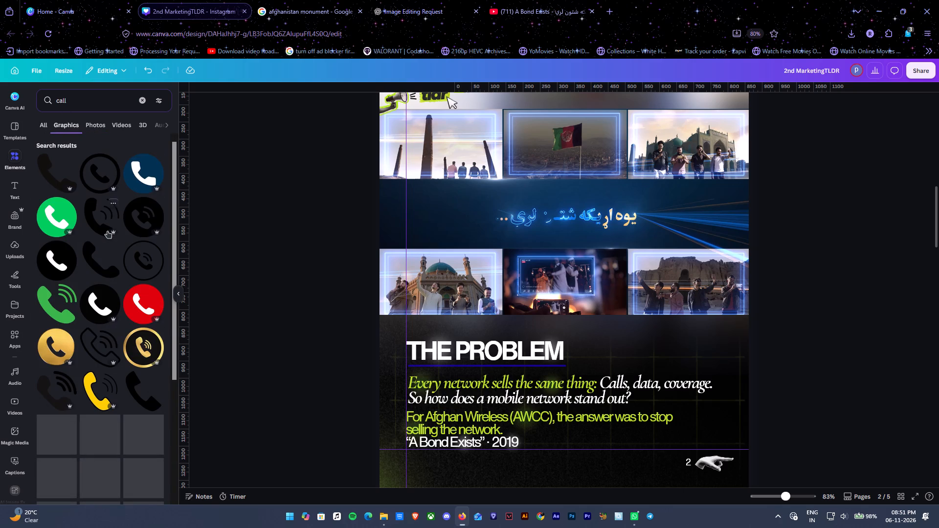
{"action": "scroll", "coordinate": [129, 349], "scroll_direction": "down", "scroll_amount": 6}
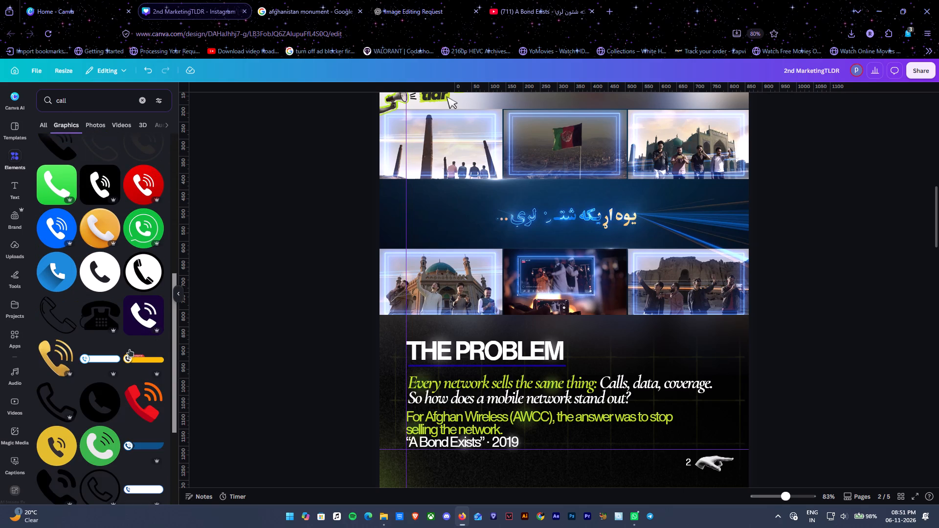
{"action": "scroll", "coordinate": [129, 349], "scroll_direction": "down", "scroll_amount": 2}
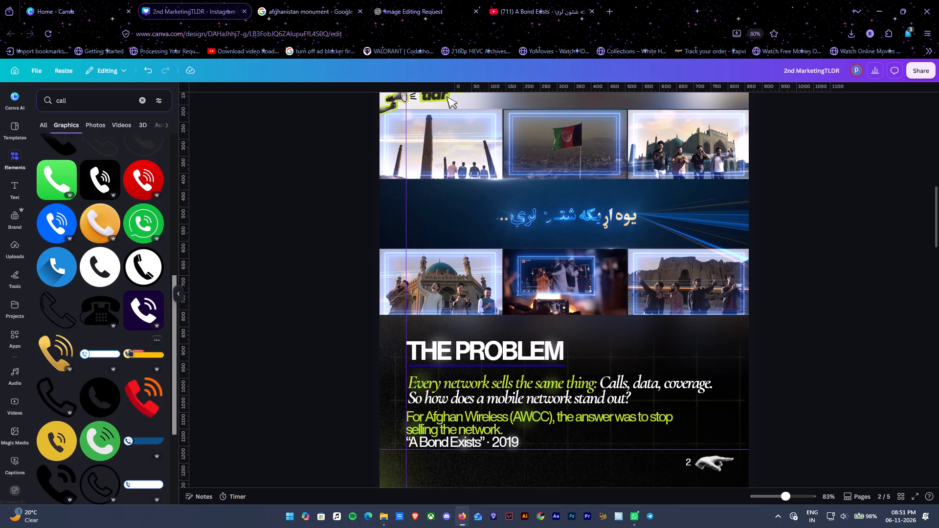
{"action": "scroll", "coordinate": [129, 349], "scroll_direction": "down", "scroll_amount": 2}
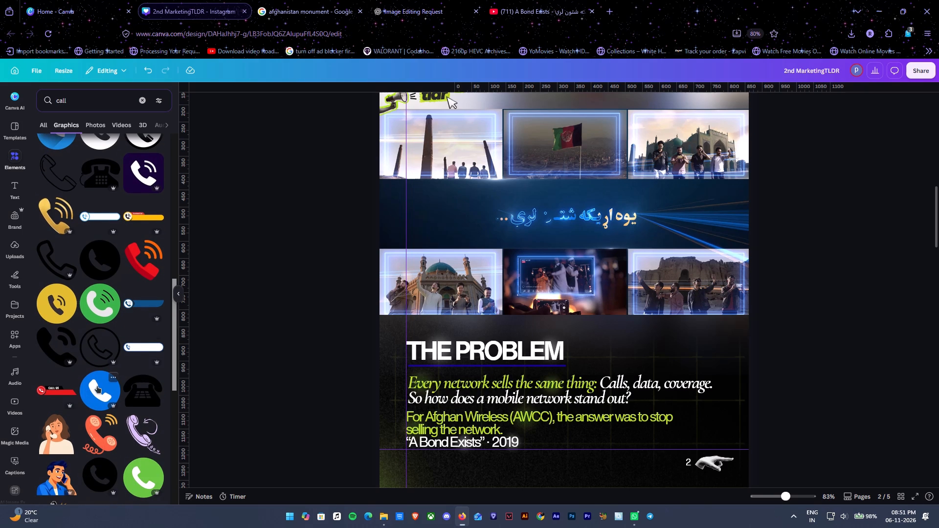
{"action": "left_click", "coordinate": [147, 436]}
Shrink the handset graphic to a small icon and place it in the collage's bottom-right corner.
{"action": "left_click_drag", "start_coordinate": [519, 175], "coordinate": [643, 212]}
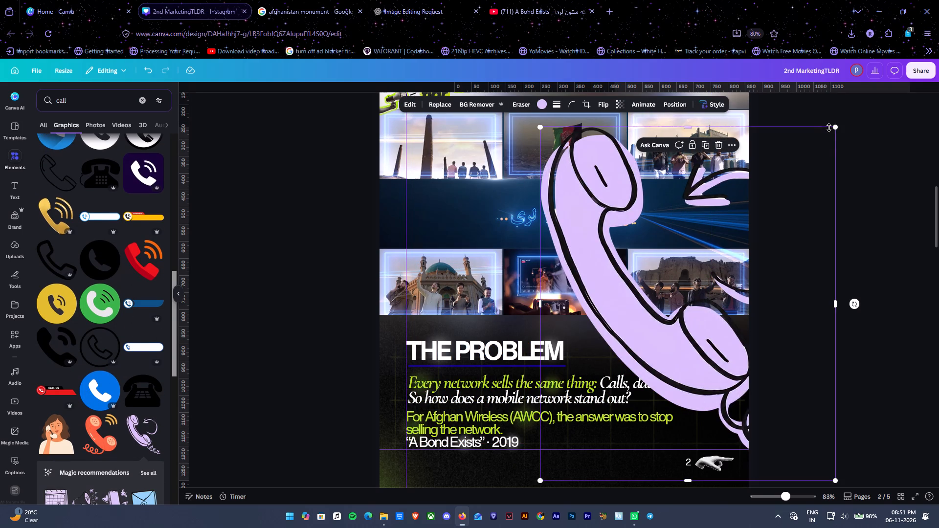
{"action": "left_click_drag", "start_coordinate": [835, 129], "coordinate": [584, 456]}
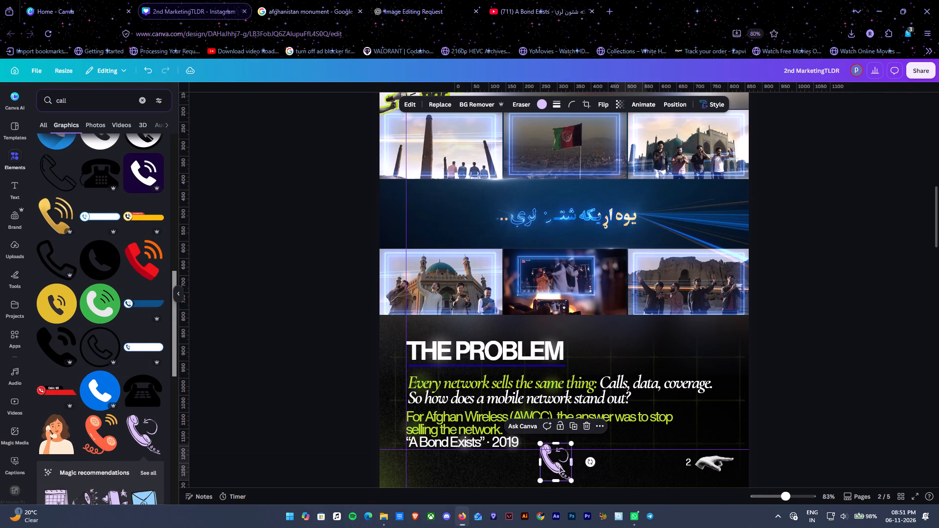
{"action": "left_click_drag", "start_coordinate": [557, 469], "coordinate": [730, 306]}
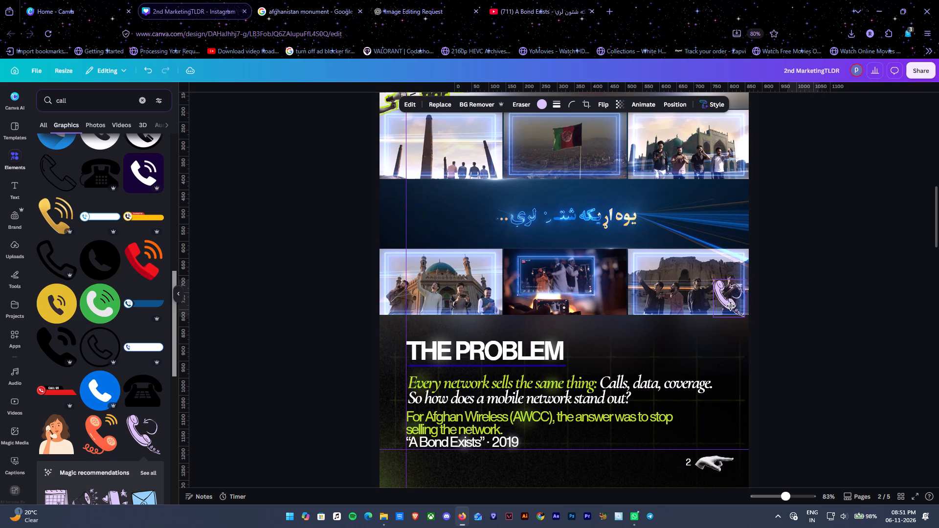
{"action": "left_click_drag", "start_coordinate": [730, 306], "coordinate": [734, 304]}
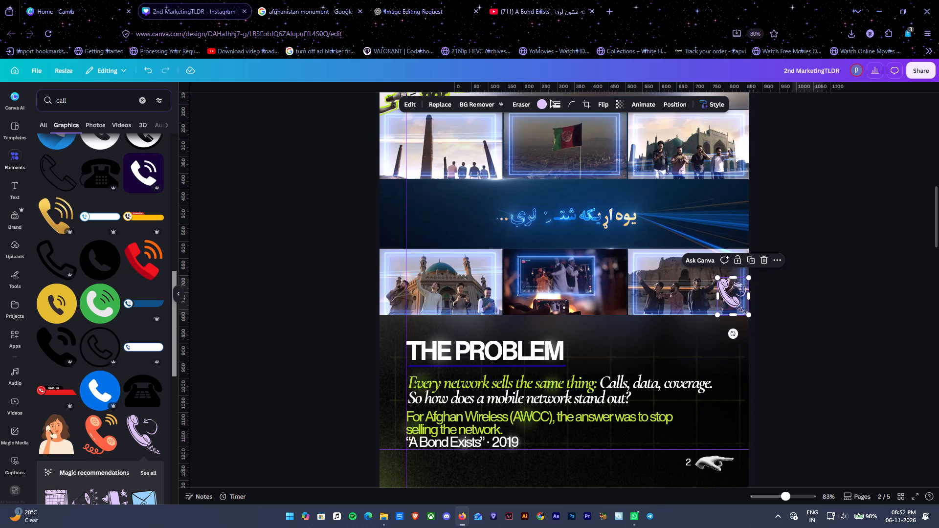
Recolour the handset's lilac fill with the dark blue already used in the design.
{"action": "left_click", "coordinate": [542, 103]}
{"action": "left_click", "coordinate": [121, 154]}
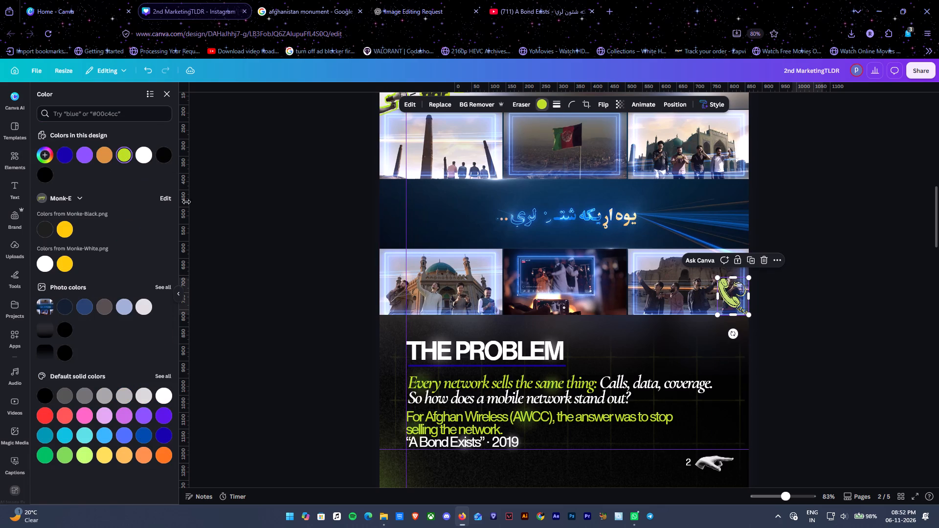
{"action": "left_click", "coordinate": [65, 155]}
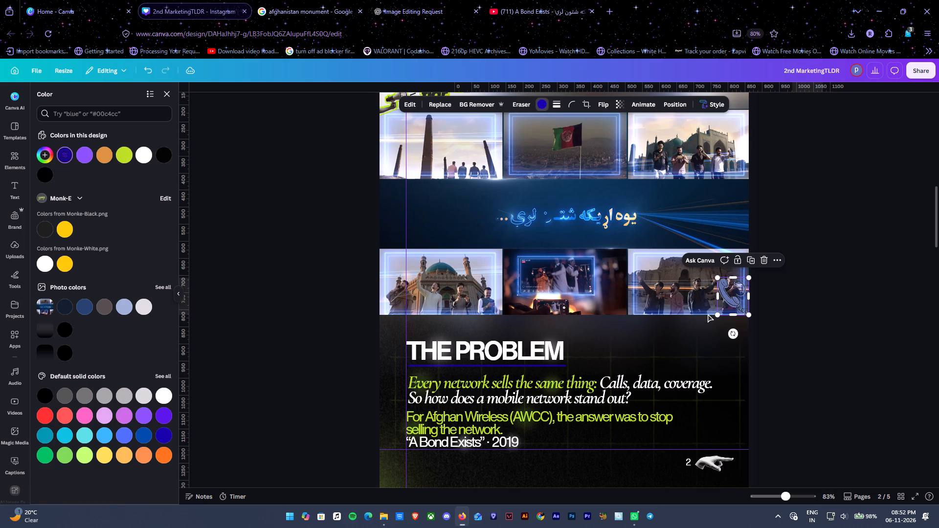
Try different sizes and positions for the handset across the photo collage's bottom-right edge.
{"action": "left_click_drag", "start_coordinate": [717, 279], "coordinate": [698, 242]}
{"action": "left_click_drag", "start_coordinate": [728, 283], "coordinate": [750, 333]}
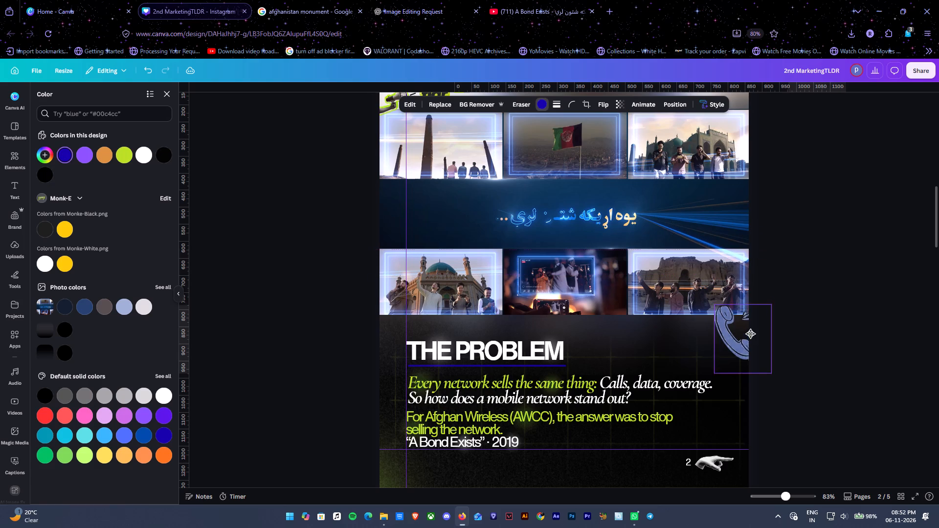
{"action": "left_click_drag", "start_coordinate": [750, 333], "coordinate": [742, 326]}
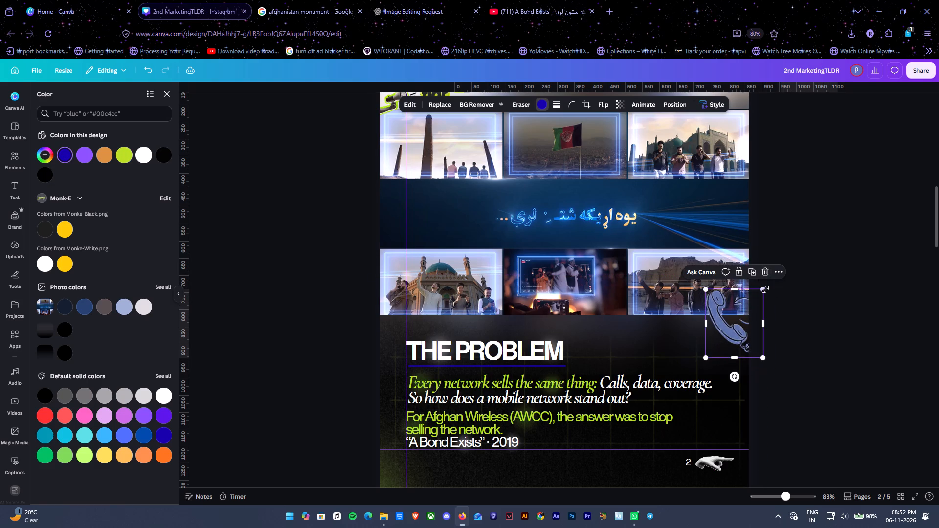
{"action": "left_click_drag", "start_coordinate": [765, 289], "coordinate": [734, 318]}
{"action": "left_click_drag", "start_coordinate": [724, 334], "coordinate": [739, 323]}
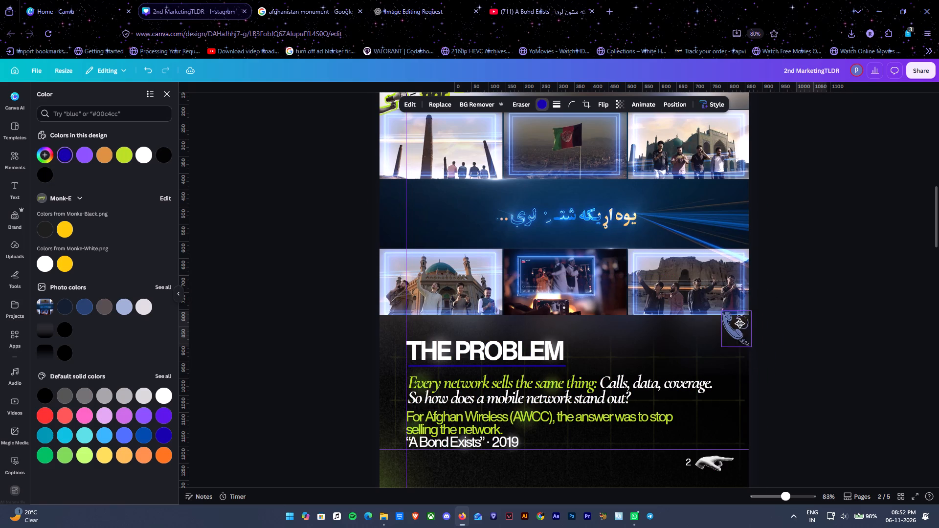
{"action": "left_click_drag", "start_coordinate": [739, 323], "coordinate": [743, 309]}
Move the handset to the collage's top-right corner, overlapping the mosque photo's upper edge, and enlarge it slightly.
{"action": "scroll", "coordinate": [743, 309], "scroll_direction": "up", "scroll_amount": 3}
{"action": "scroll", "coordinate": [744, 329], "scroll_direction": "down", "scroll_amount": 3}
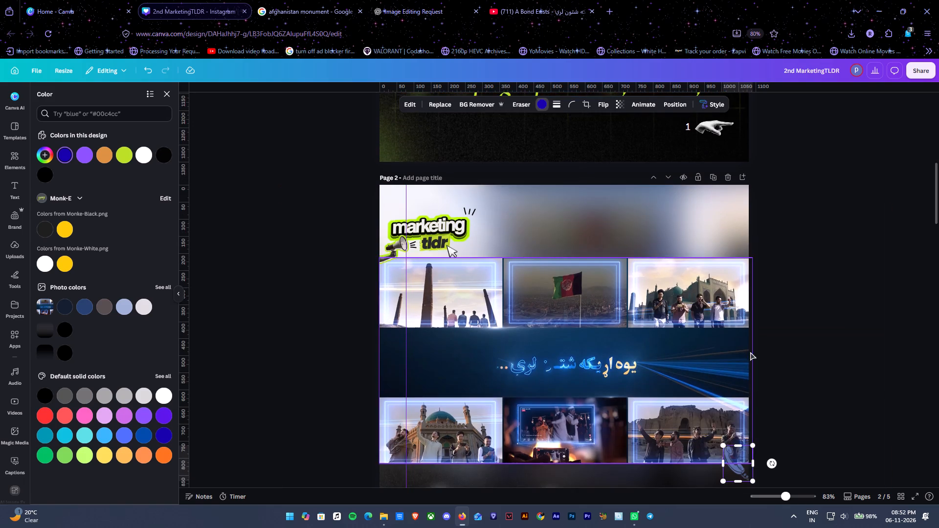
{"action": "scroll", "coordinate": [748, 423], "scroll_direction": "down", "scroll_amount": 1}
{"action": "left_click_drag", "start_coordinate": [735, 418], "coordinate": [737, 207]}
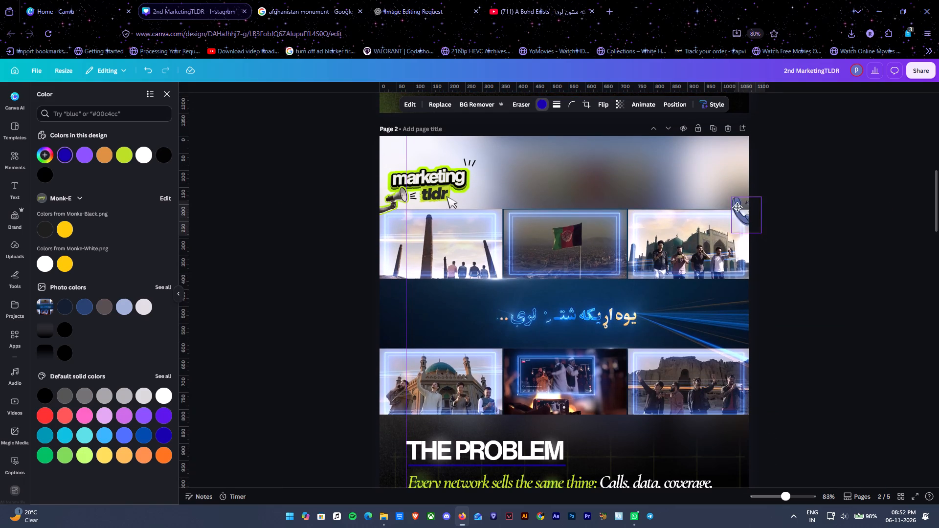
{"action": "left_click_drag", "start_coordinate": [737, 207], "coordinate": [731, 213]}
{"action": "left_click_drag", "start_coordinate": [719, 194], "coordinate": [703, 179]}
{"action": "left_click_drag", "start_coordinate": [728, 201], "coordinate": [728, 215]}
Search the graphic elements for "data".
{"action": "left_click", "coordinate": [12, 161]}
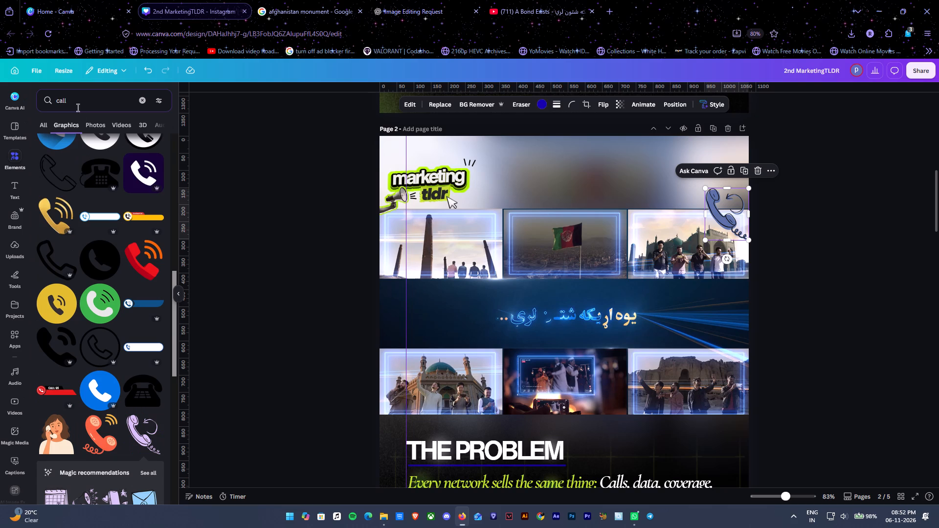
{"action": "left_click_drag", "start_coordinate": [78, 103], "coordinate": [40, 98]}
{"action": "key", "text": "d"}
{"action": "key", "text": "a"}
{"action": "key", "text": "t"}
{"action": "key", "text": "a"}
{"action": "key", "text": "Return"}
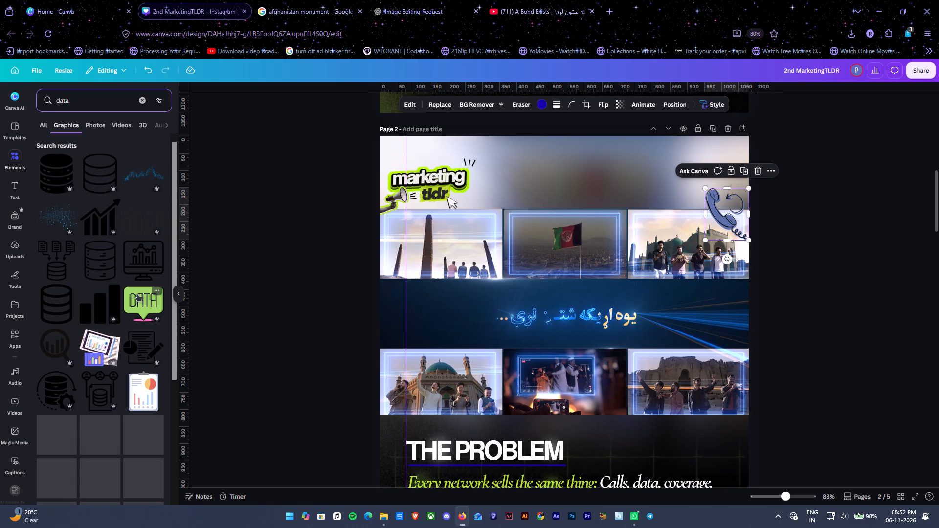
Search the graphic elements for "internet".
{"action": "left_click_drag", "start_coordinate": [81, 97], "coordinate": [49, 98]}
{"action": "type", "text": "internet"}
{"action": "key", "text": "Return"}
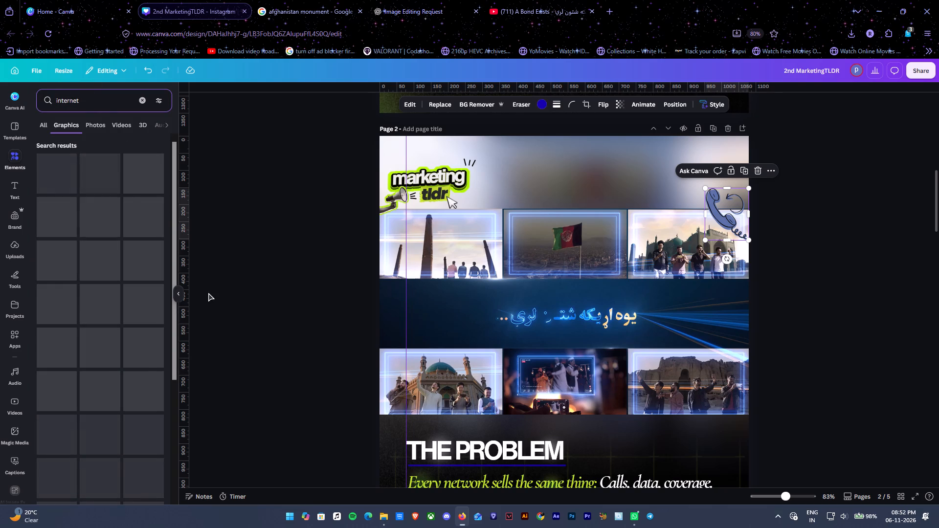
{"action": "scroll", "coordinate": [515, 332], "scroll_direction": "down", "scroll_amount": 2}
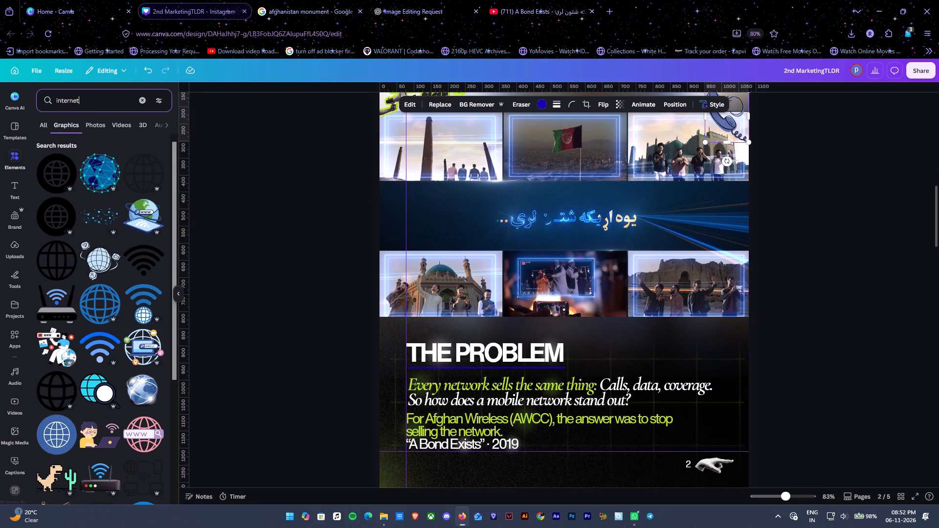
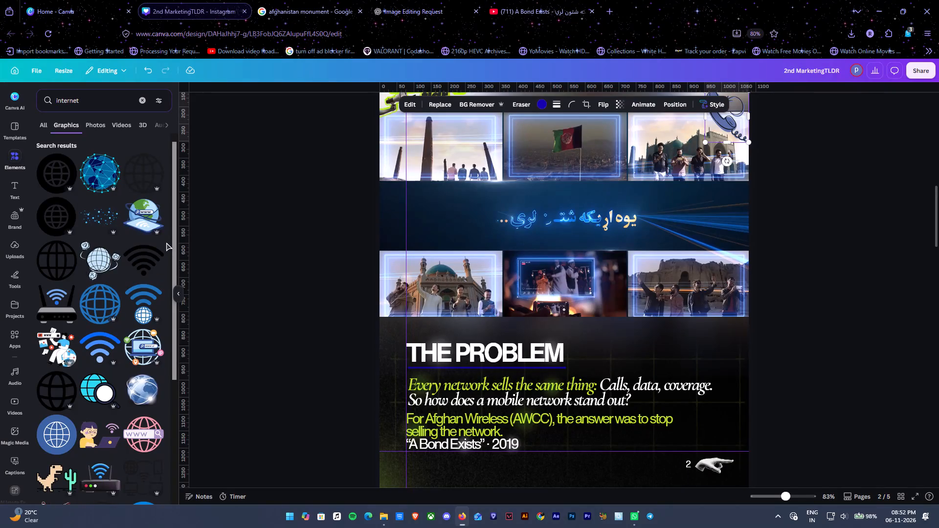
Add the light-blue globe graphic with social reaction bubbles, shrink it, and place it over the photo collage's bottom-right corner, overhanging the page edge.
{"action": "left_click", "coordinate": [99, 263]}
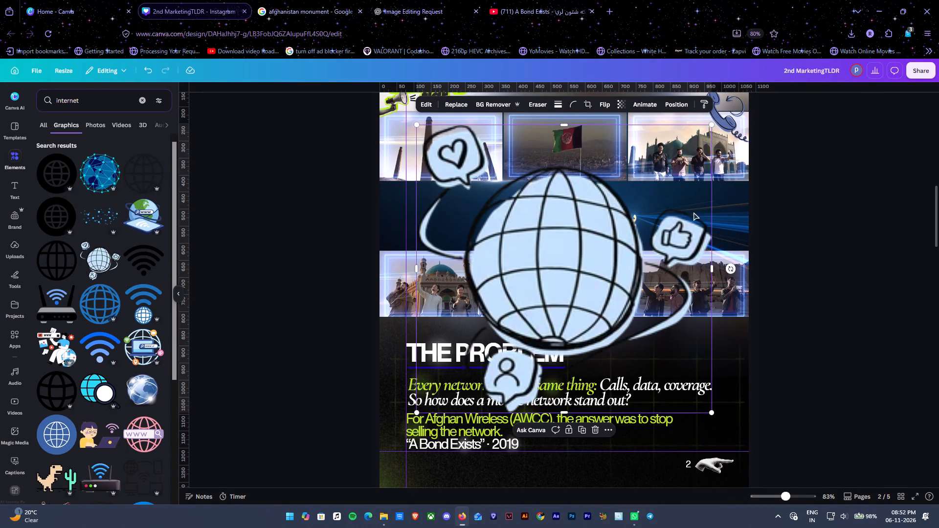
{"action": "left_click_drag", "start_coordinate": [711, 127], "coordinate": [512, 374]}
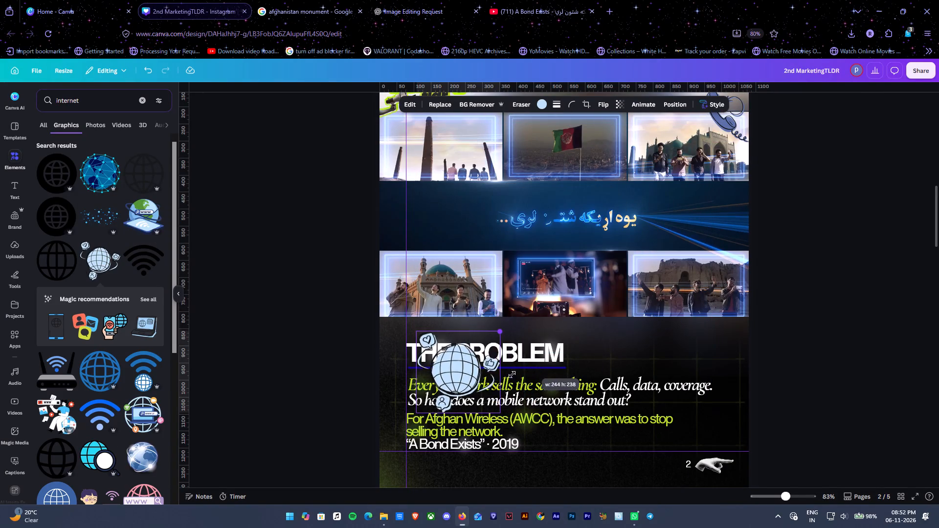
{"action": "left_click_drag", "start_coordinate": [512, 374], "coordinate": [500, 384]}
{"action": "left_click_drag", "start_coordinate": [450, 391], "coordinate": [747, 310]}
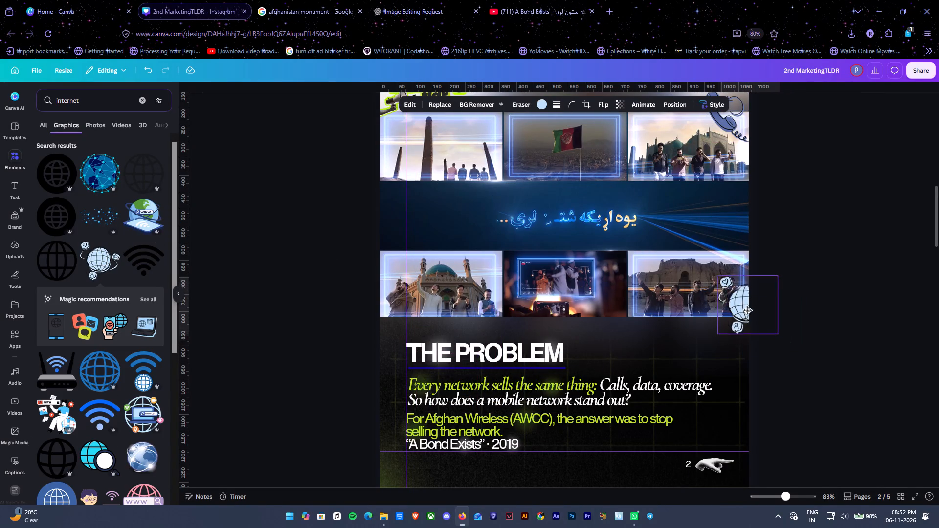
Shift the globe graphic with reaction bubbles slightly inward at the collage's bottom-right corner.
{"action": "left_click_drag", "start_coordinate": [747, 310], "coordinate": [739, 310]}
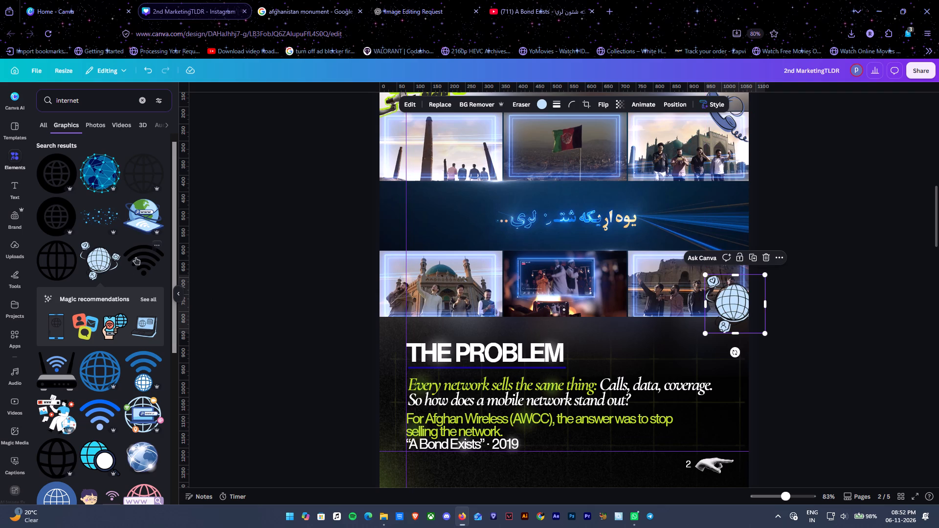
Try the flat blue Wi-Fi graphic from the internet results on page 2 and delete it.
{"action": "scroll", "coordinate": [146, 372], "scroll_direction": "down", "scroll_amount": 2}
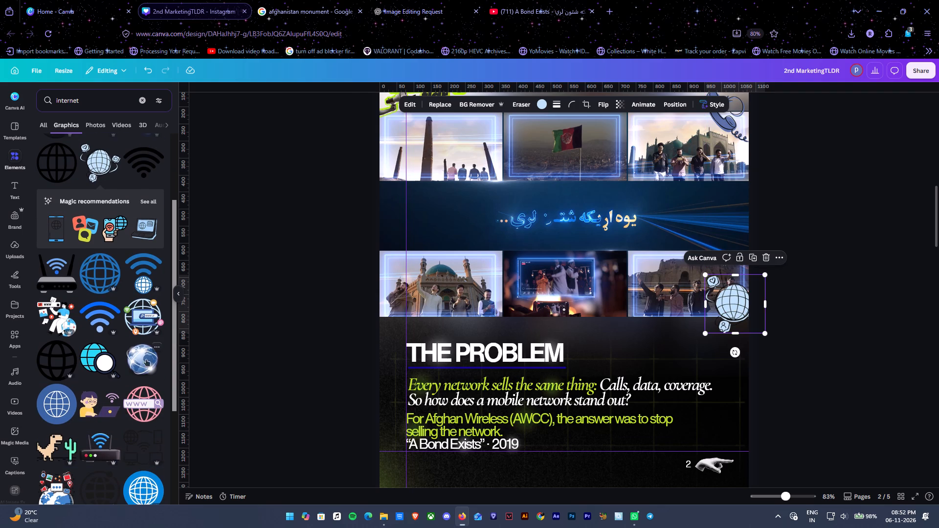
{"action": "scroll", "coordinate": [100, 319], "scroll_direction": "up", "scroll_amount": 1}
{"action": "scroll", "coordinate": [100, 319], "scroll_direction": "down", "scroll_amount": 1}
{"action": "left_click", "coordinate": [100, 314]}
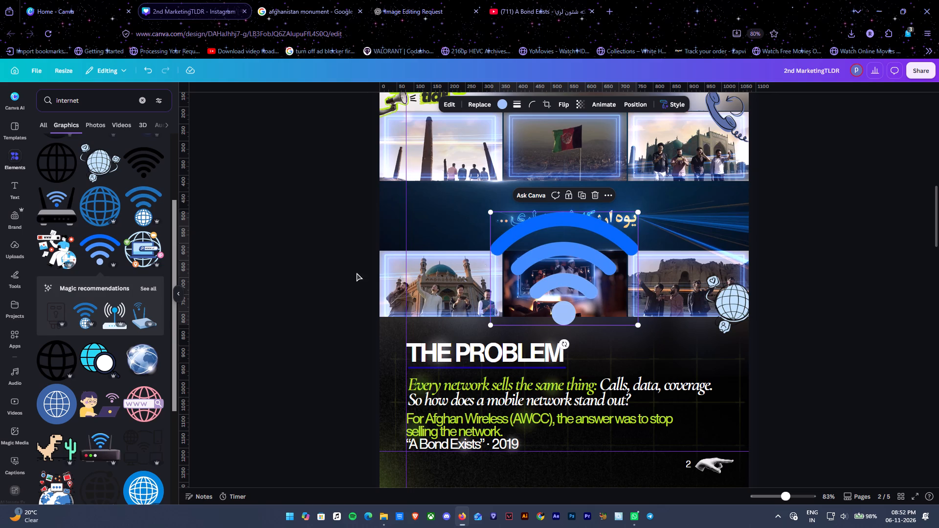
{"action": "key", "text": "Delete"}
Add the hand-drawn blue Wi-Fi graphic, shrink it to about 172 × 145, tilt it clockwise, and overhang the left edge of the collage's middle banner.
{"action": "scroll", "coordinate": [98, 347], "scroll_direction": "down", "scroll_amount": 5}
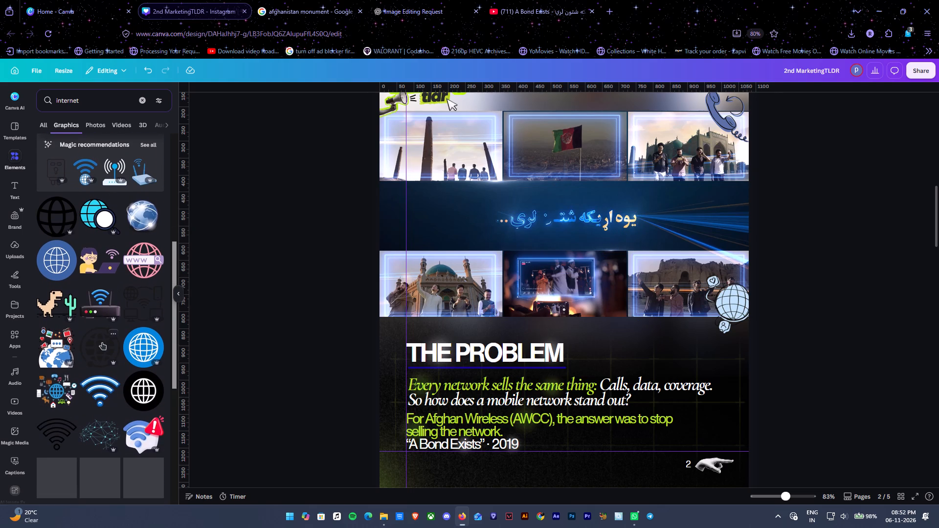
{"action": "scroll", "coordinate": [102, 342], "scroll_direction": "down", "scroll_amount": 1}
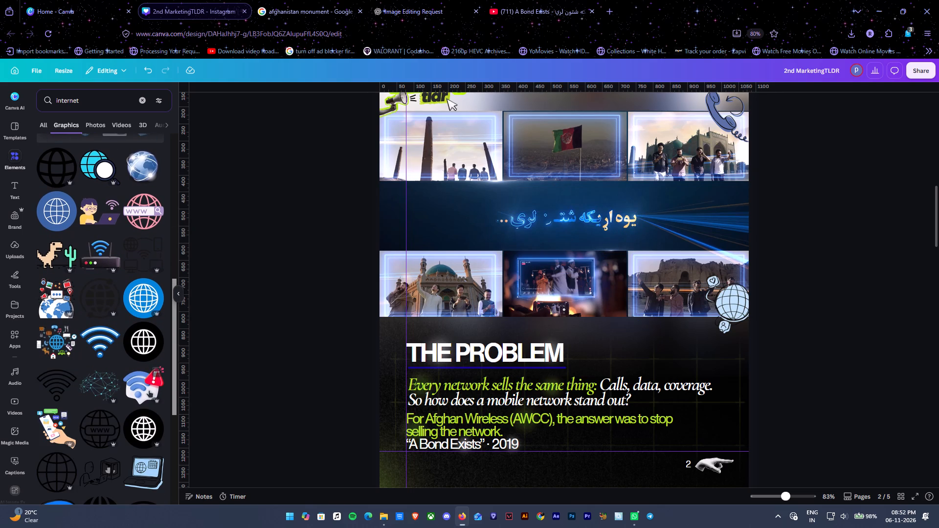
{"action": "scroll", "coordinate": [149, 390], "scroll_direction": "down", "scroll_amount": 3}
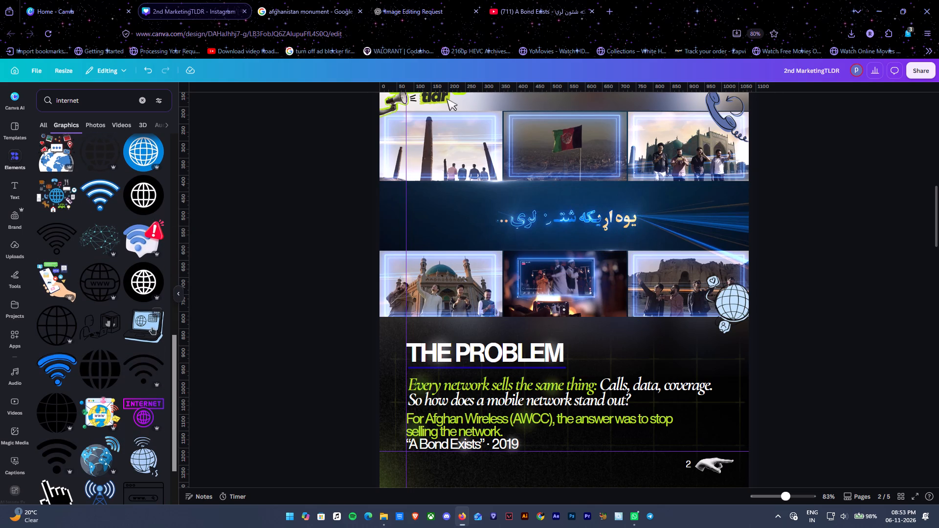
{"action": "left_click", "coordinate": [55, 372]}
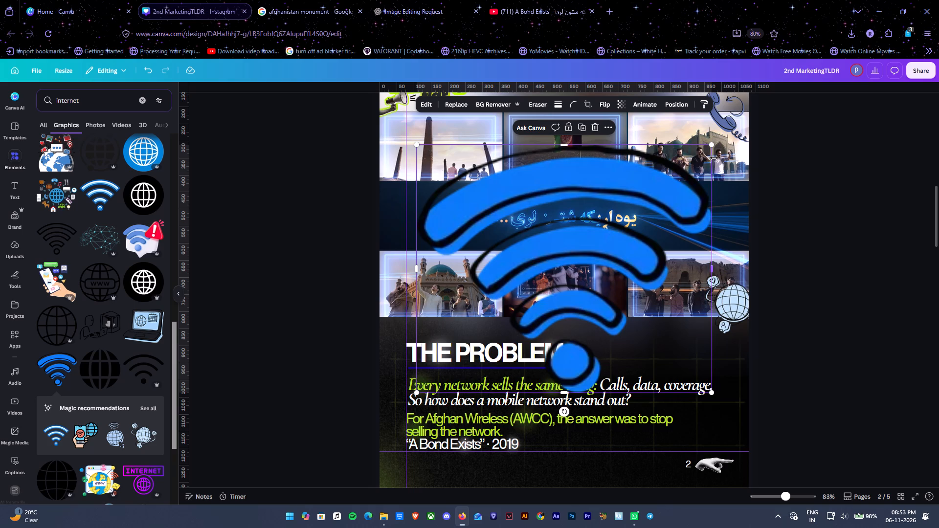
{"action": "left_click_drag", "start_coordinate": [713, 145], "coordinate": [500, 371]}
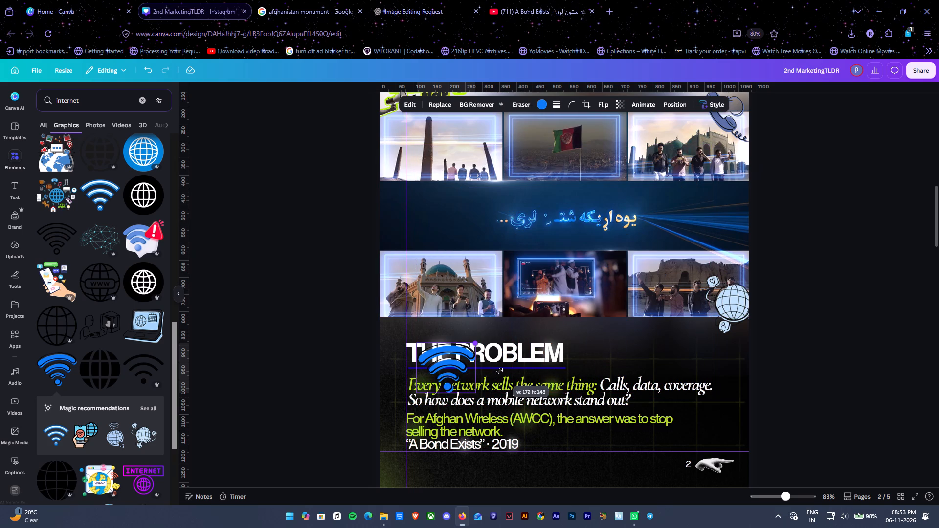
{"action": "left_click_drag", "start_coordinate": [445, 363], "coordinate": [387, 308]}
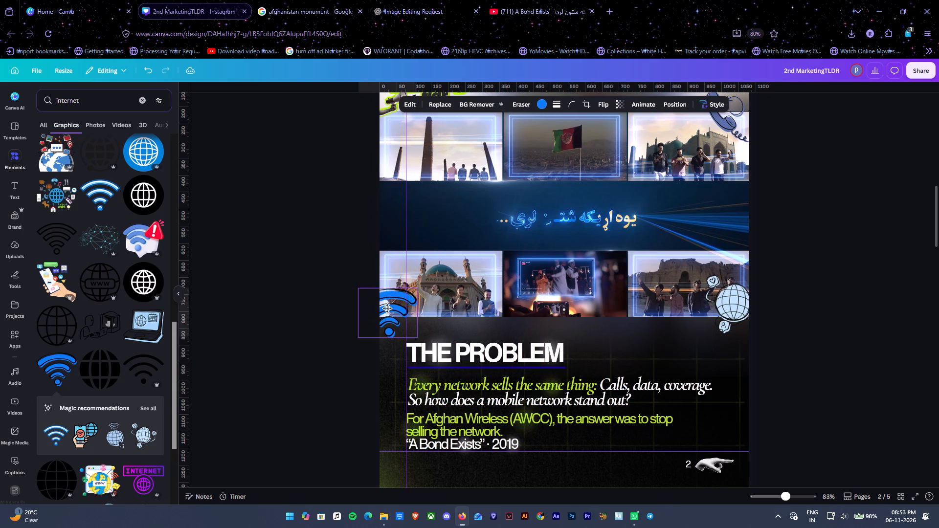
{"action": "left_click_drag", "start_coordinate": [387, 308], "coordinate": [383, 299]}
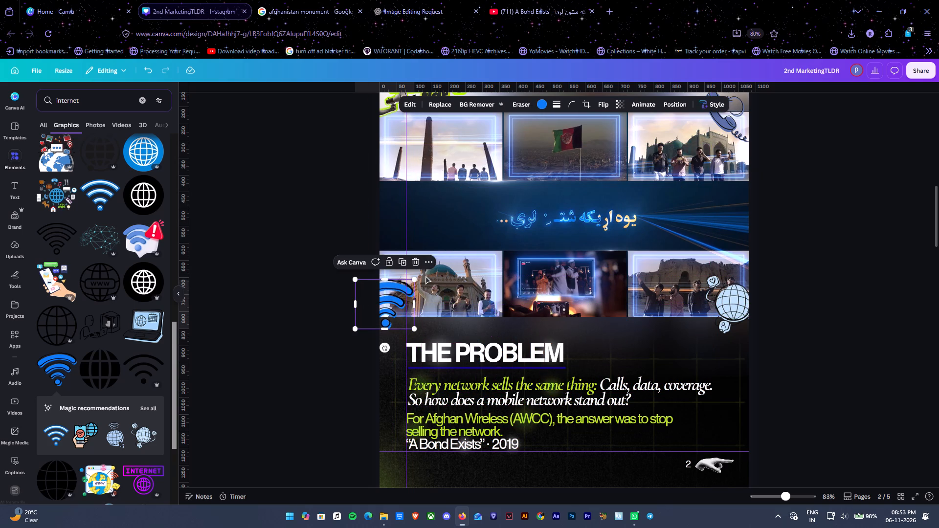
{"action": "left_click_drag", "start_coordinate": [396, 298], "coordinate": [396, 228]}
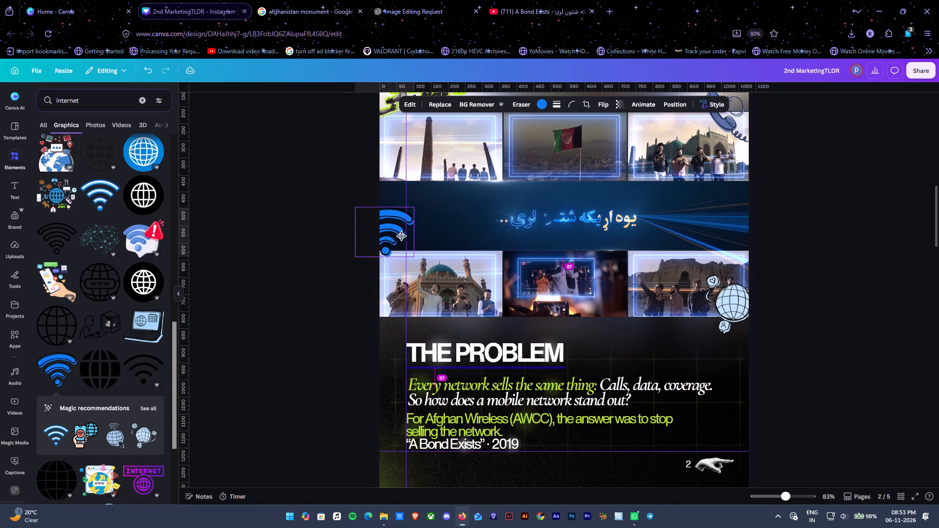
{"action": "left_click_drag", "start_coordinate": [381, 279], "coordinate": [363, 276]}
{"action": "left_click_drag", "start_coordinate": [398, 235], "coordinate": [406, 239]}
Replace the globe with reaction bubbles with the recommended light-blue globe graphic that has Wi-Fi waves and a cursor.
{"action": "left_click", "coordinate": [720, 304]}
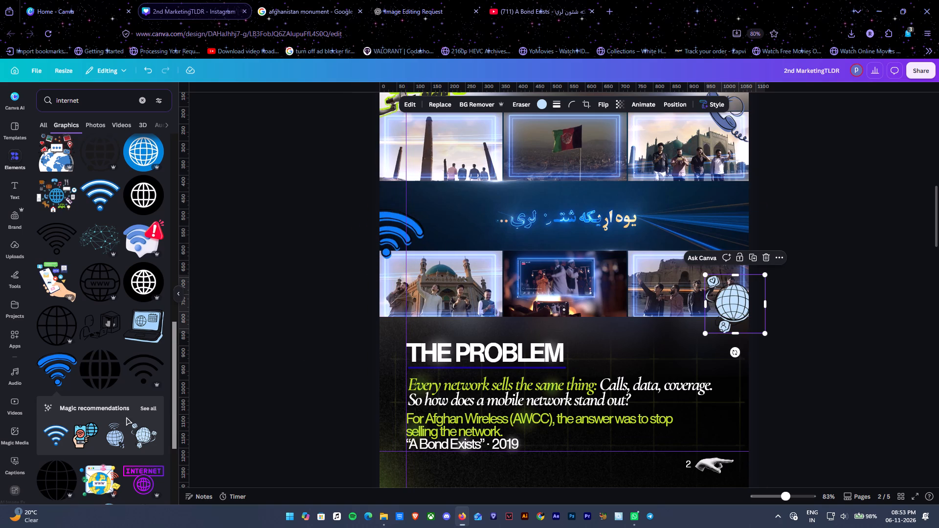
{"action": "key", "text": "Delete"}
{"action": "left_click", "coordinate": [114, 437]}
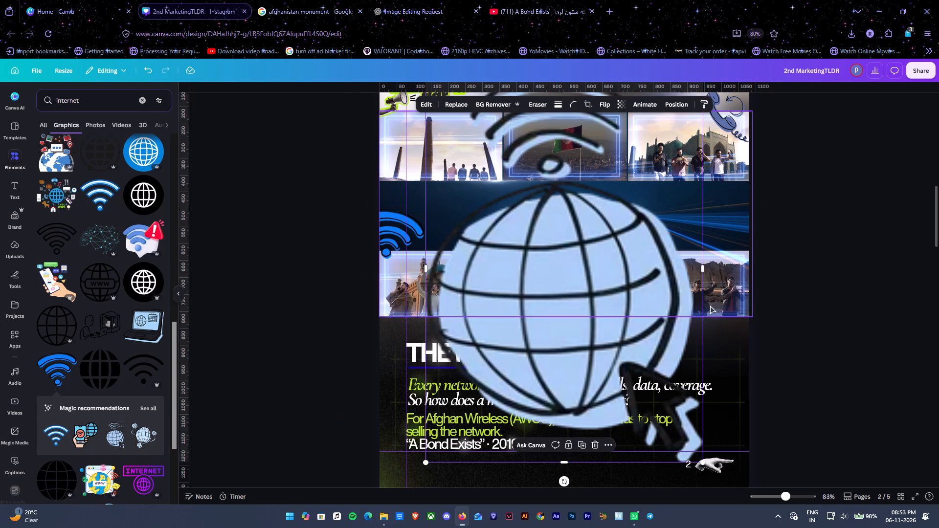
{"action": "left_click_drag", "start_coordinate": [674, 153], "coordinate": [676, 176]}
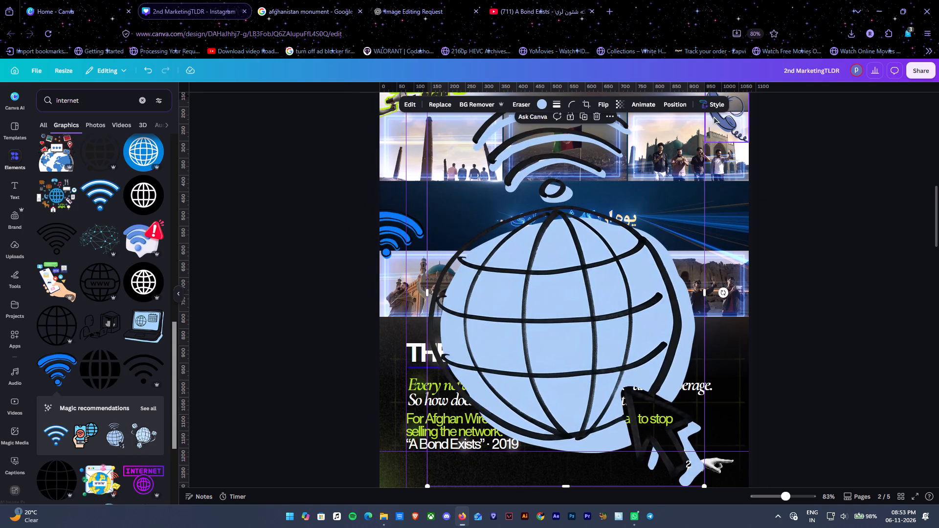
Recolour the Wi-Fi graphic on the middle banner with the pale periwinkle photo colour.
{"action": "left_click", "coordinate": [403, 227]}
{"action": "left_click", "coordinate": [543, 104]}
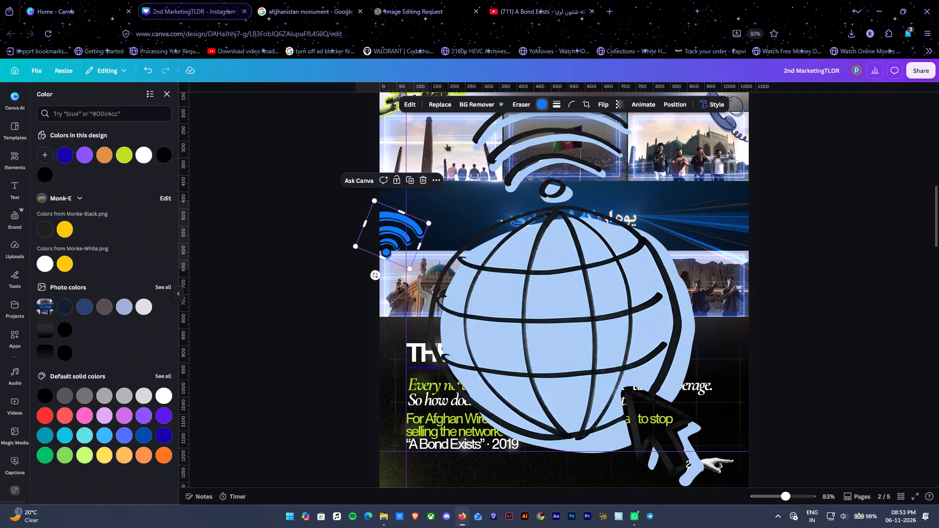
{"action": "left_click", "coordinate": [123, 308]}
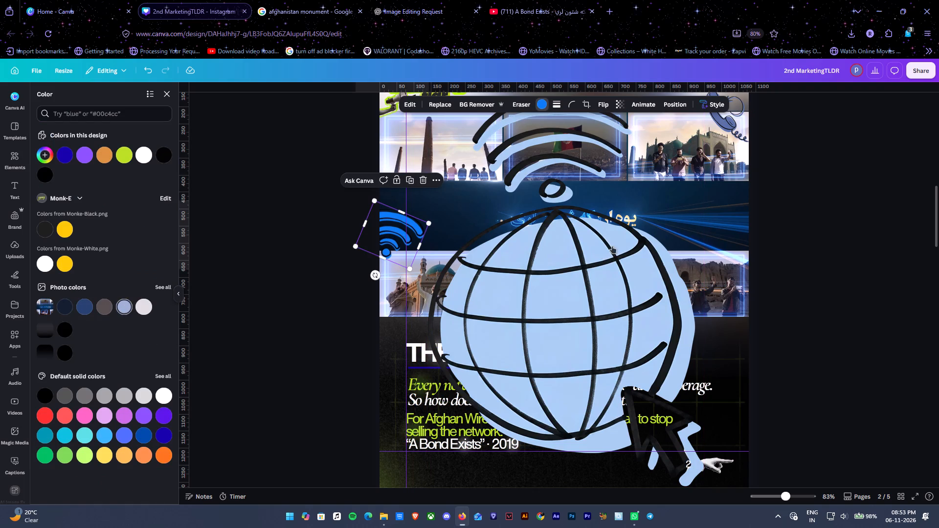
Shrink the Wi-Fi globe graphic and place it over the collage's bottom-right corner, overhanging the page edge.
{"action": "scroll", "coordinate": [612, 245], "scroll_direction": "down", "scroll_amount": 2, "text": "ctrl+alt"}
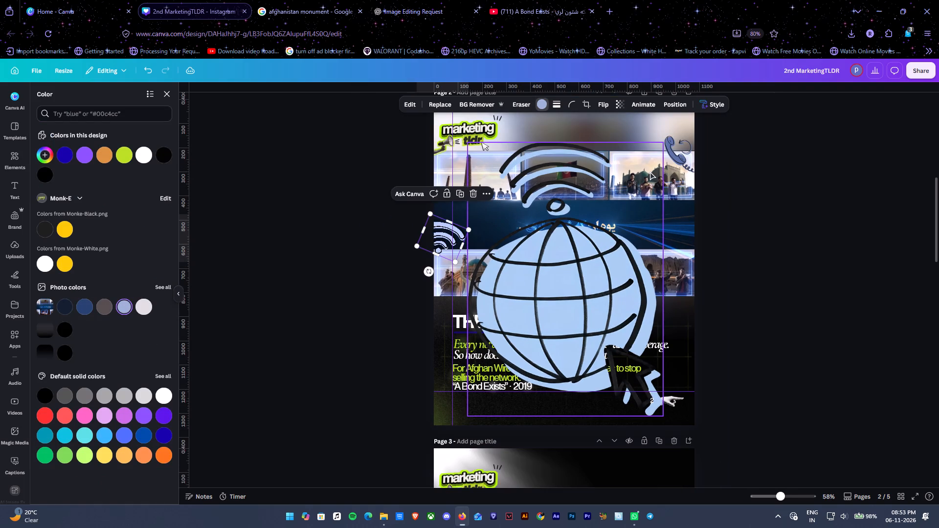
{"action": "left_click", "coordinate": [650, 172]}
{"action": "left_click_drag", "start_coordinate": [665, 144], "coordinate": [538, 368]}
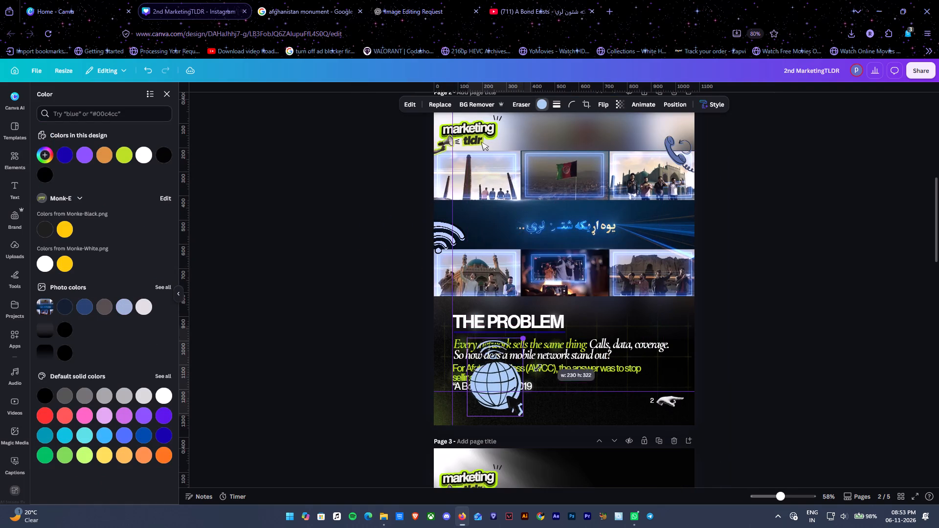
{"action": "left_click_drag", "start_coordinate": [538, 368], "coordinate": [537, 368]}
{"action": "left_click_drag", "start_coordinate": [492, 406], "coordinate": [681, 298]}
{"action": "left_click_drag", "start_coordinate": [702, 243], "coordinate": [697, 265]}
{"action": "left_click_drag", "start_coordinate": [676, 291], "coordinate": [680, 293]}
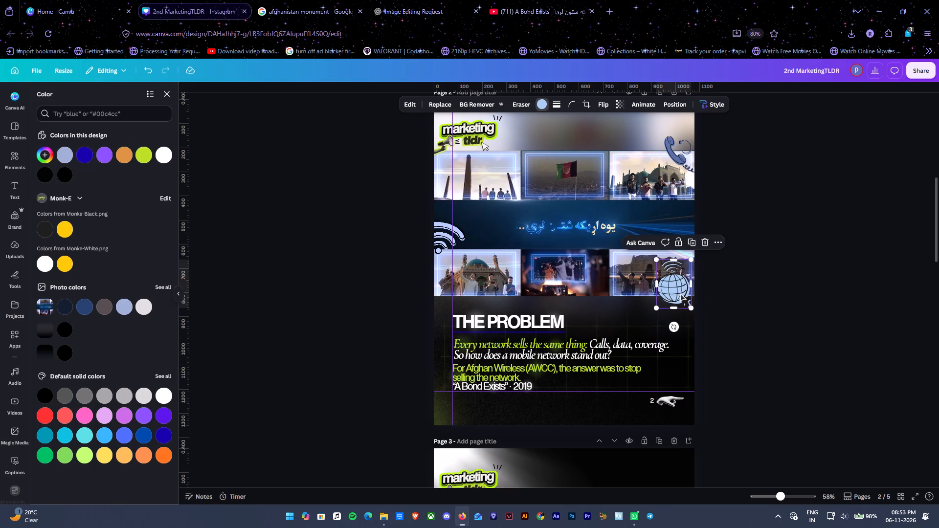
{"action": "left_click_drag", "start_coordinate": [680, 293], "coordinate": [686, 296]}
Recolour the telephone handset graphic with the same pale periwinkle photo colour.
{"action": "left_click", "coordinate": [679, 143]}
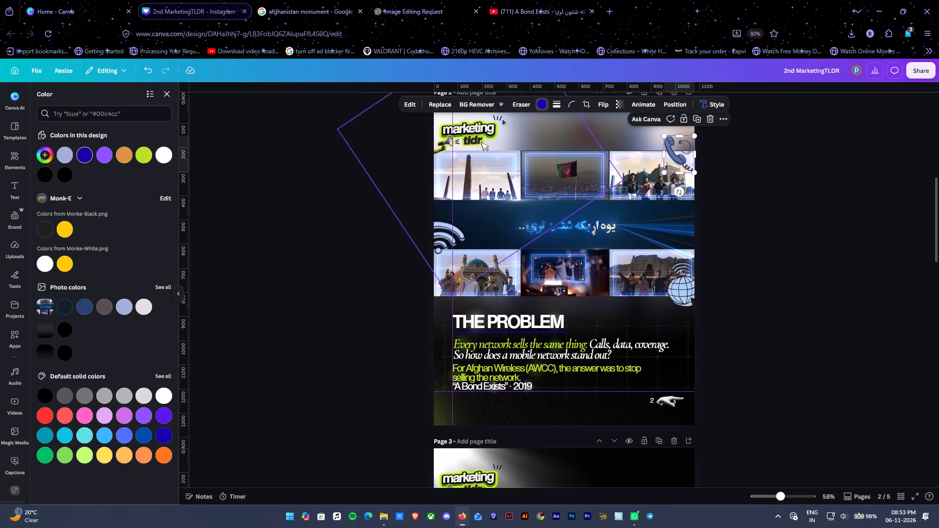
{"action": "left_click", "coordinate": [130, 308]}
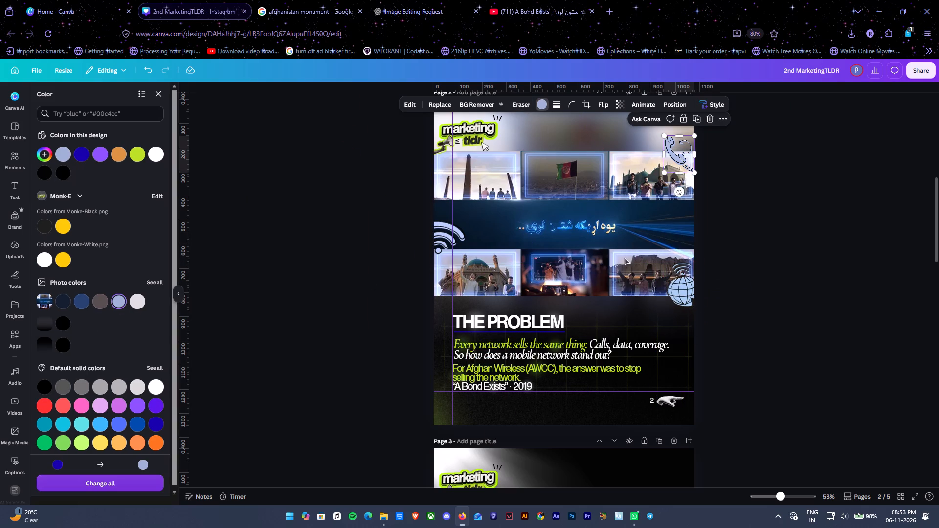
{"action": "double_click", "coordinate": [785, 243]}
Move the handset up and outward so it sits above the mosque photo and slightly overhangs the page's right edge.
{"action": "scroll", "coordinate": [779, 241], "scroll_direction": "up", "scroll_amount": 1}
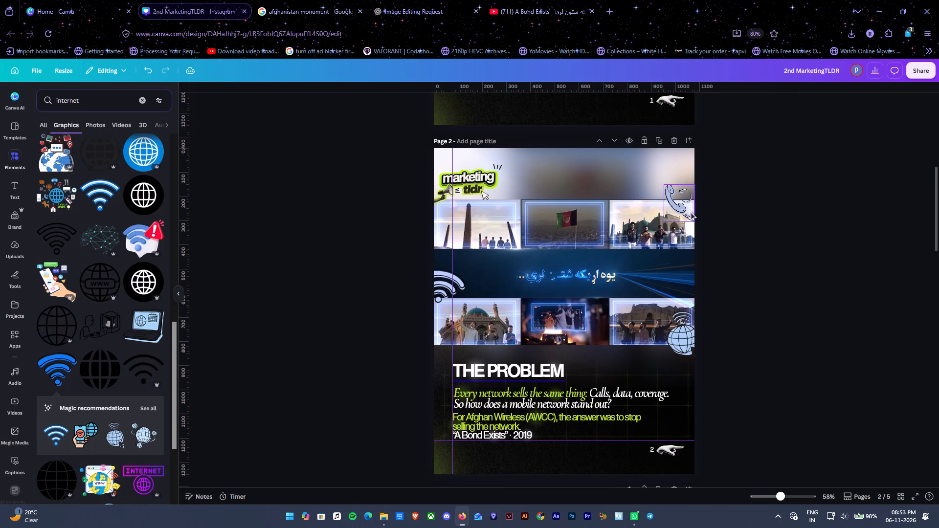
{"action": "left_click_drag", "start_coordinate": [684, 205], "coordinate": [690, 190]}
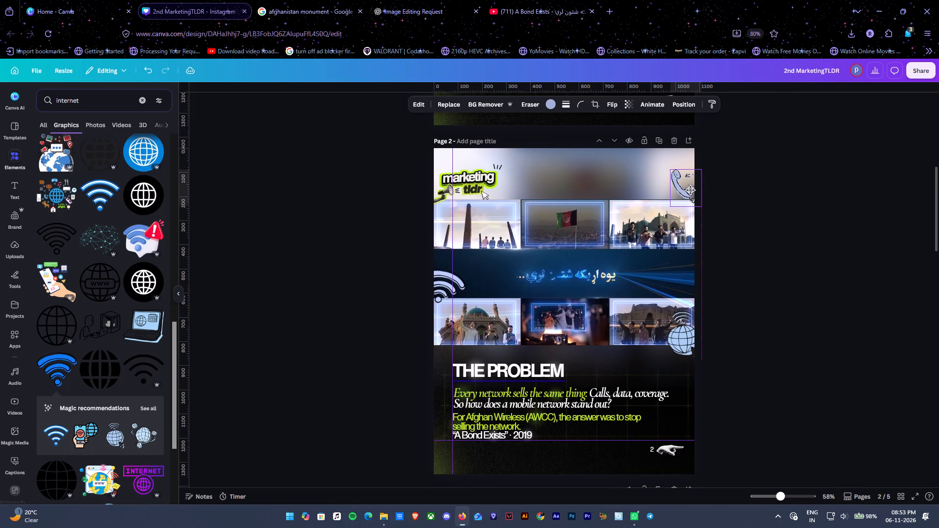
{"action": "left_click_drag", "start_coordinate": [690, 190], "coordinate": [689, 191]}
Recolour the handset, Wi-Fi and globe graphics with the orange already used in the design.
{"action": "left_click", "coordinate": [546, 107]}
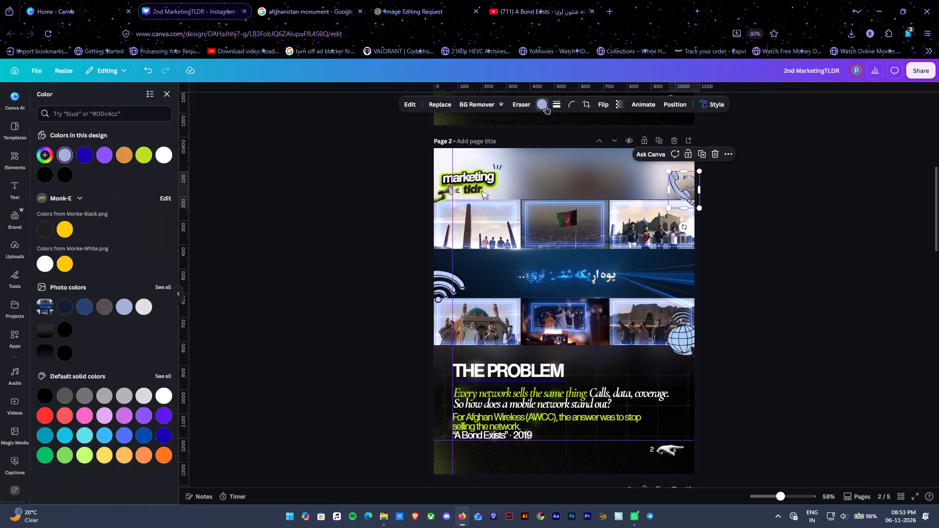
{"action": "left_click", "coordinate": [129, 157]}
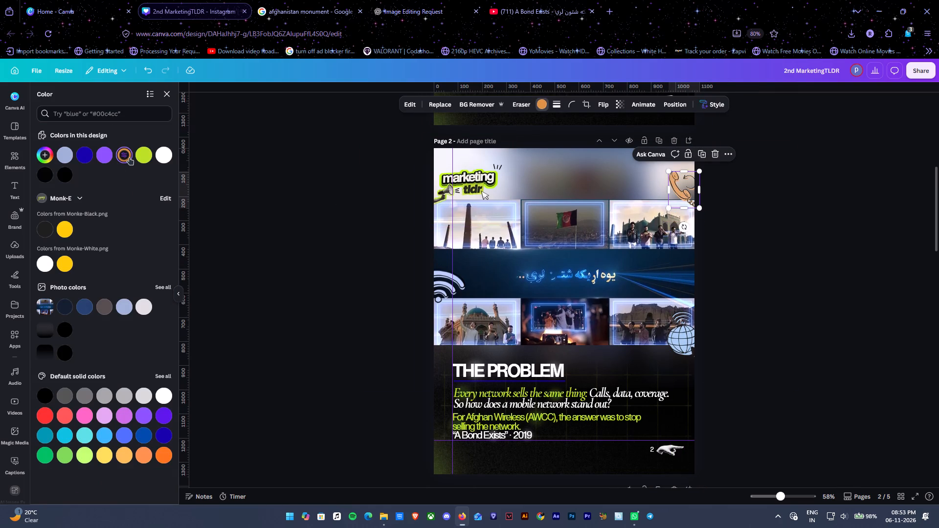
{"action": "left_click", "coordinate": [440, 286]}
{"action": "left_click", "coordinate": [129, 156]}
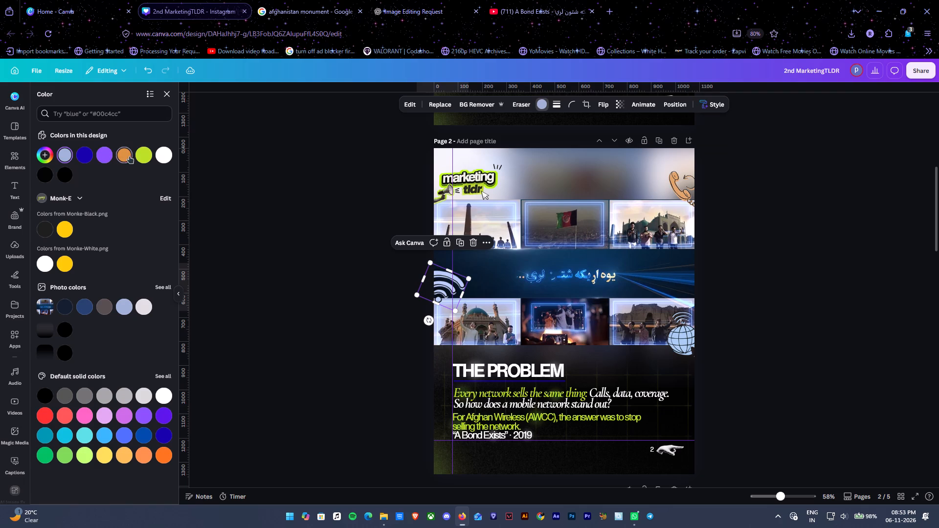
{"action": "left_click", "coordinate": [675, 343]}
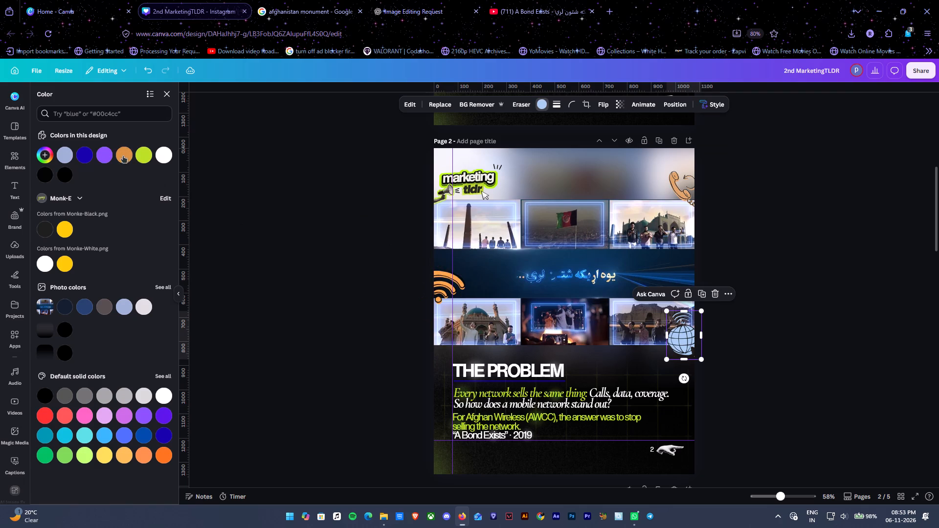
{"action": "left_click", "coordinate": [123, 155]}
{"action": "double_click", "coordinate": [788, 270]}
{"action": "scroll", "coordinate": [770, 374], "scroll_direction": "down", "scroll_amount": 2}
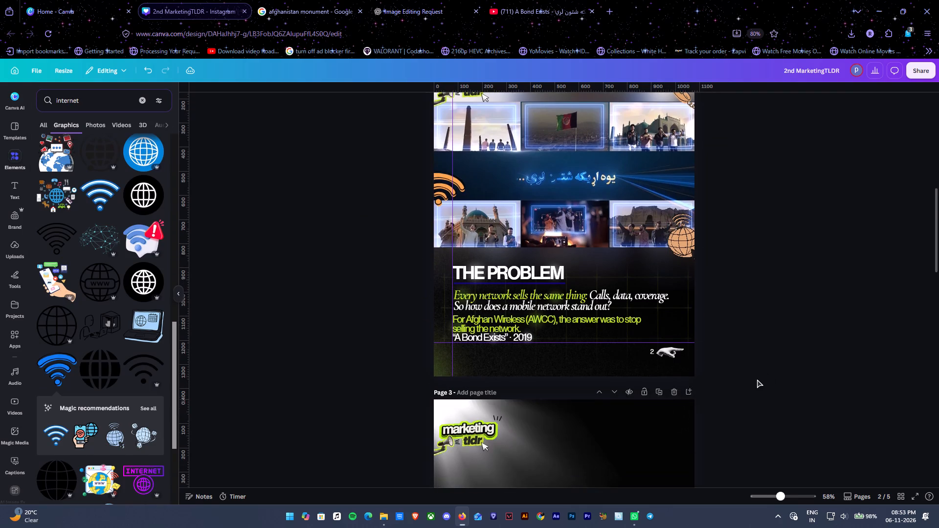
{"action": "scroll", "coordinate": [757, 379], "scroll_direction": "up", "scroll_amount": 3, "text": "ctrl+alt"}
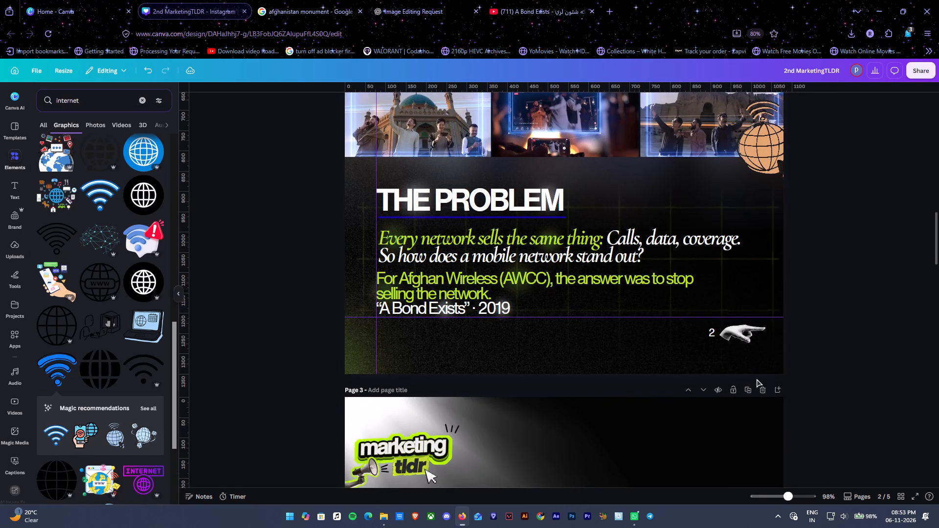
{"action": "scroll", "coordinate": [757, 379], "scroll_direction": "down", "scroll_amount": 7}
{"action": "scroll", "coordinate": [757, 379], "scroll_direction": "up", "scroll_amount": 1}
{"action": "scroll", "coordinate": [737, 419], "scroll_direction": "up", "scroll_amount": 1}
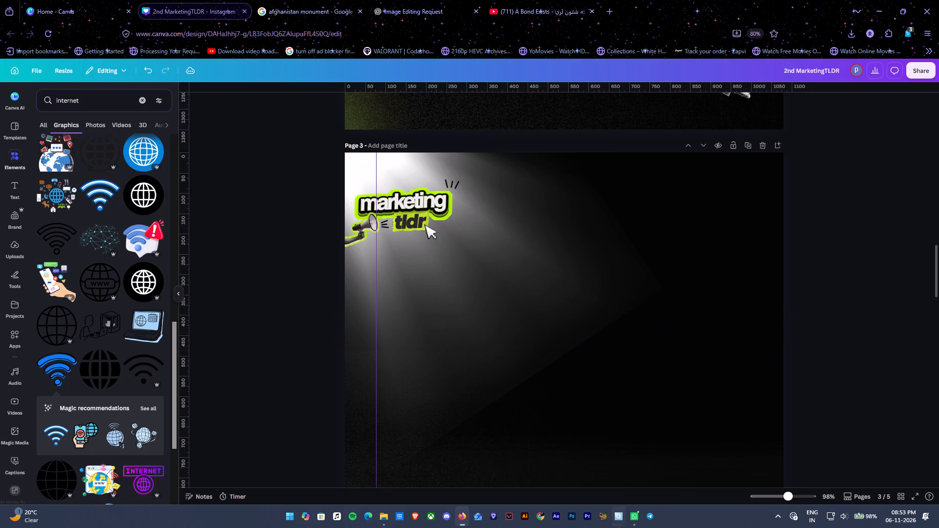
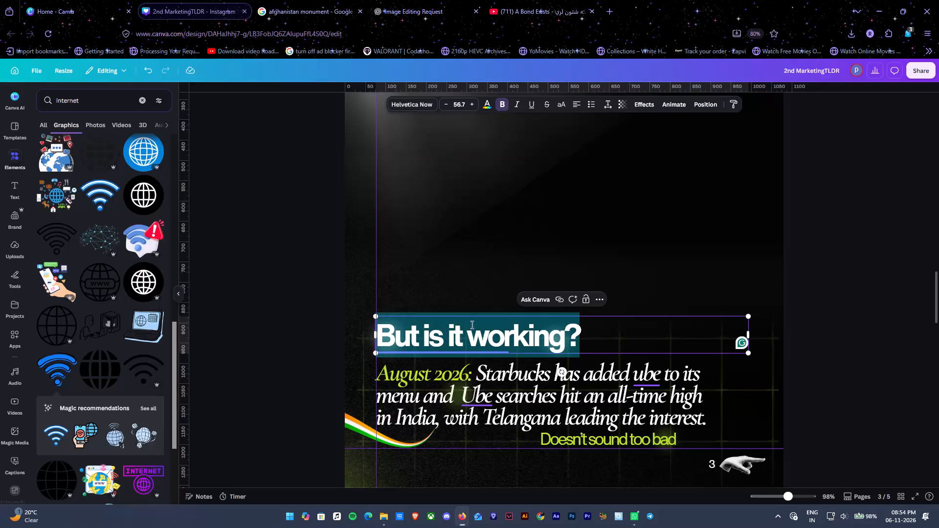
Replace page 3's heading text with "THE FILM" and move it up slightly, clear of the purple underline.
{"action": "left_click", "coordinate": [795, 277]}
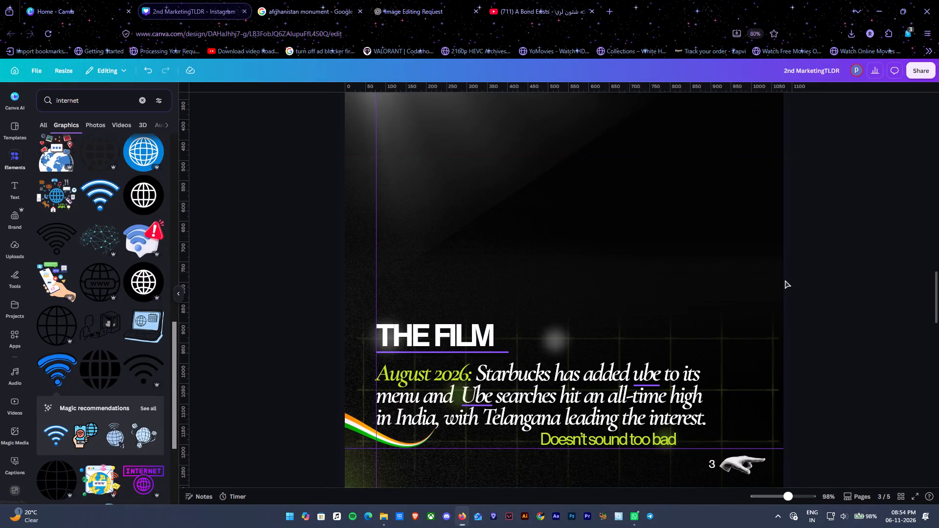
{"action": "left_click_drag", "start_coordinate": [449, 330], "coordinate": [450, 322]}
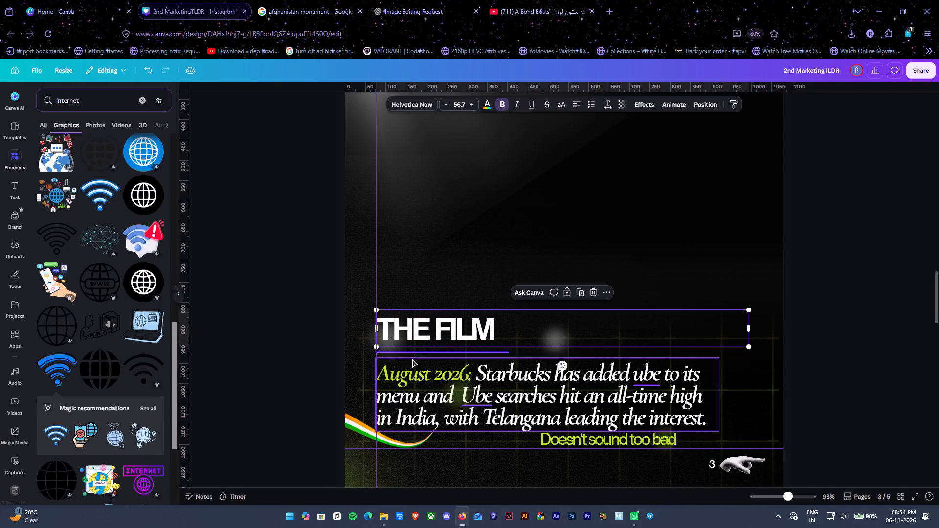
Delete the Indian tricolour ribbon graphic beside the body text on page 3.
{"action": "left_click", "coordinate": [347, 434]}
{"action": "key", "text": "Delete"}
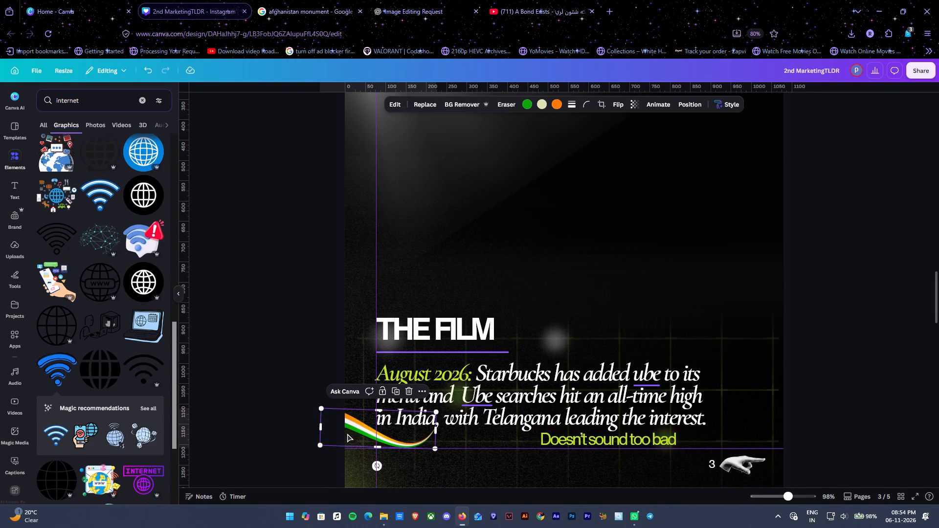
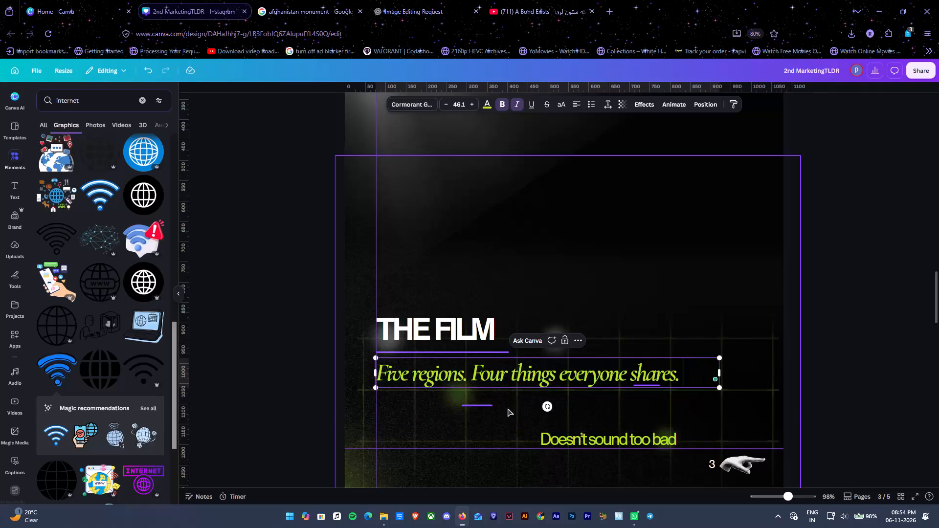
Delete the two short purple underlines around the green tagline and the white glow beside the THE FILM heading.
{"action": "left_click", "coordinate": [486, 408]}
{"action": "left_click", "coordinate": [488, 405]}
{"action": "key", "text": "Delete"}
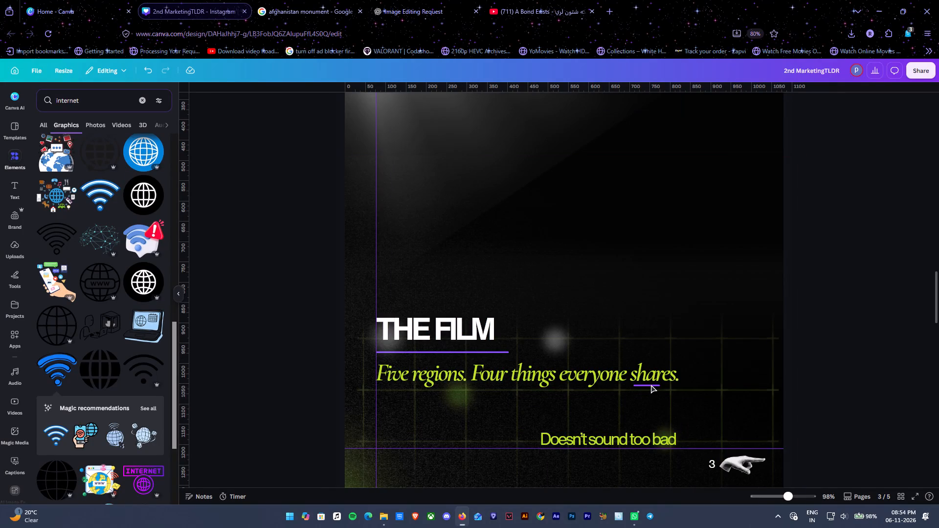
{"action": "left_click", "coordinate": [651, 385]}
{"action": "key", "text": "Delete"}
{"action": "left_click", "coordinate": [559, 345]}
{"action": "left_click", "coordinate": [555, 351]}
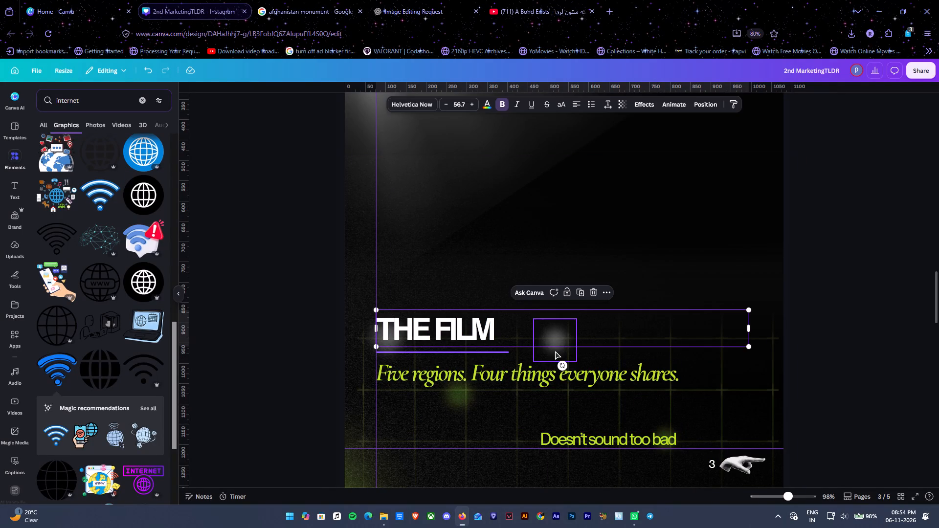
{"action": "key", "text": "Delete"}
Move the blurred green glow behind "everyone" in the tagline and duplicate it twice, placing the copies behind "Four" and "Five".
{"action": "left_click_drag", "start_coordinate": [467, 404], "coordinate": [605, 322]}
{"action": "left_click", "coordinate": [545, 380]}
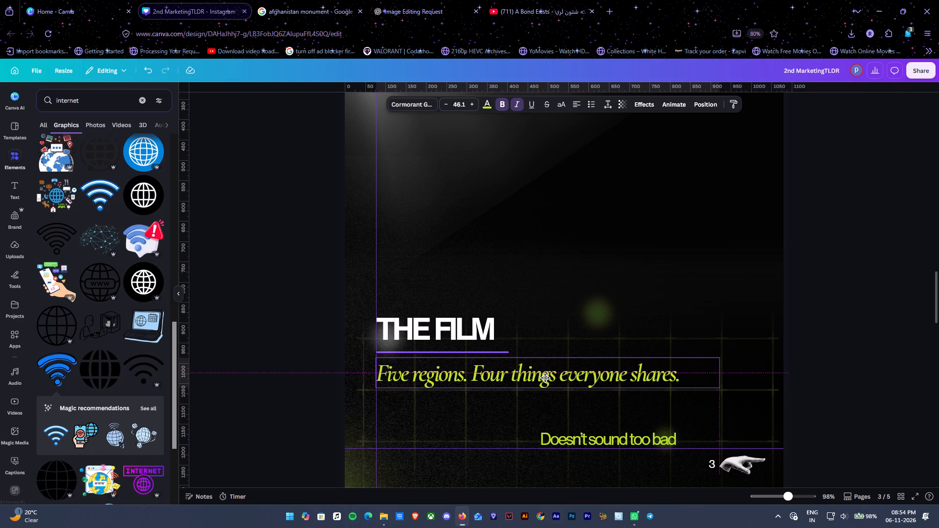
{"action": "left_click", "coordinate": [593, 307]}
{"action": "left_click_drag", "start_coordinate": [597, 311], "coordinate": [606, 373]}
{"action": "key", "text": "ctrl+d"}
{"action": "left_click_drag", "start_coordinate": [613, 379], "coordinate": [488, 371]}
{"action": "key", "text": "ctrl+d"}
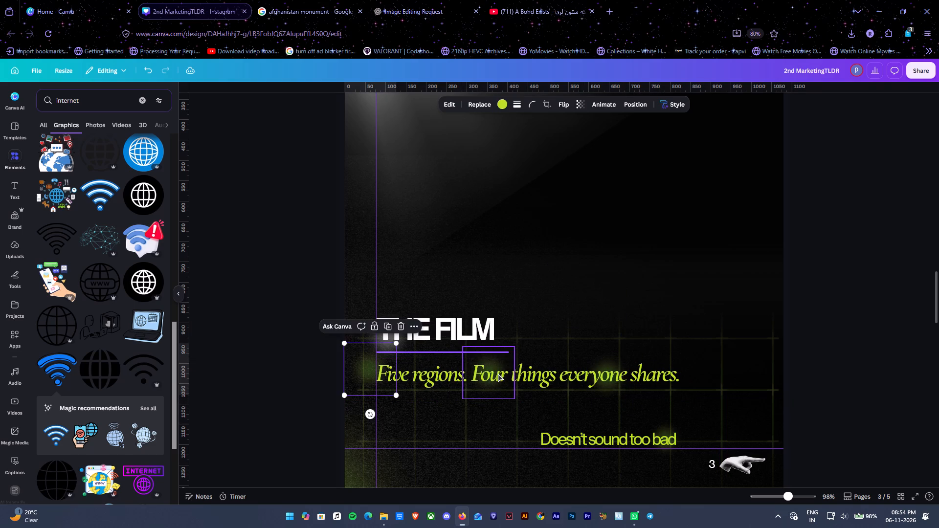
{"action": "left_click_drag", "start_coordinate": [498, 374], "coordinate": [480, 376]}
{"action": "key", "text": "ctrl+z"}
{"action": "left_click", "coordinate": [368, 372]}
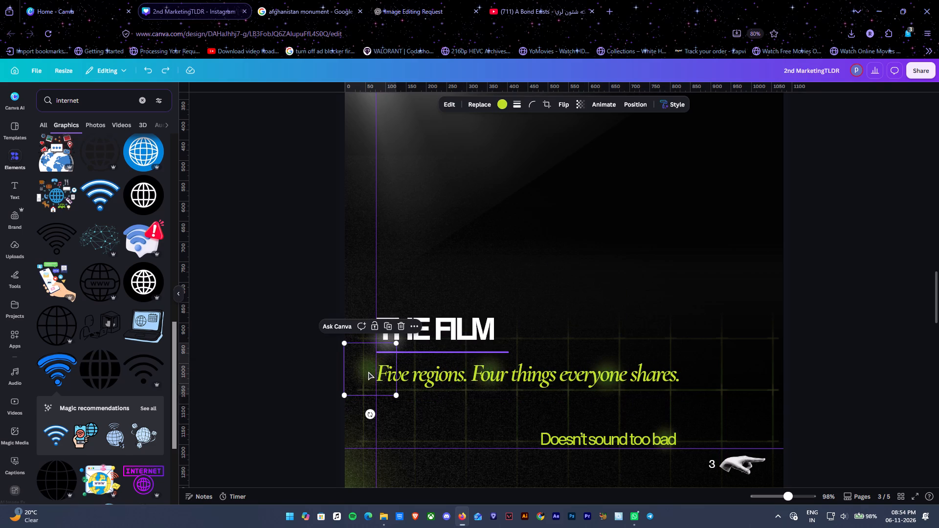
{"action": "left_click_drag", "start_coordinate": [366, 372], "coordinate": [391, 377]}
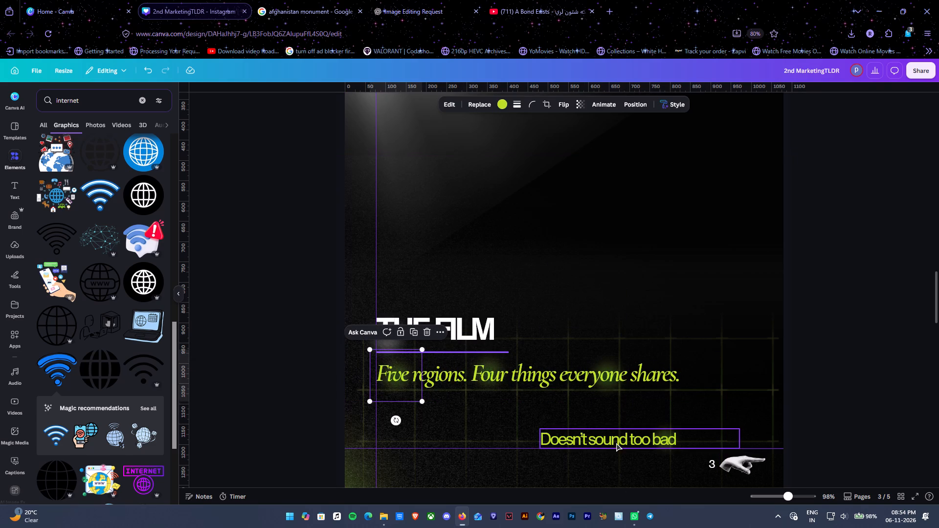
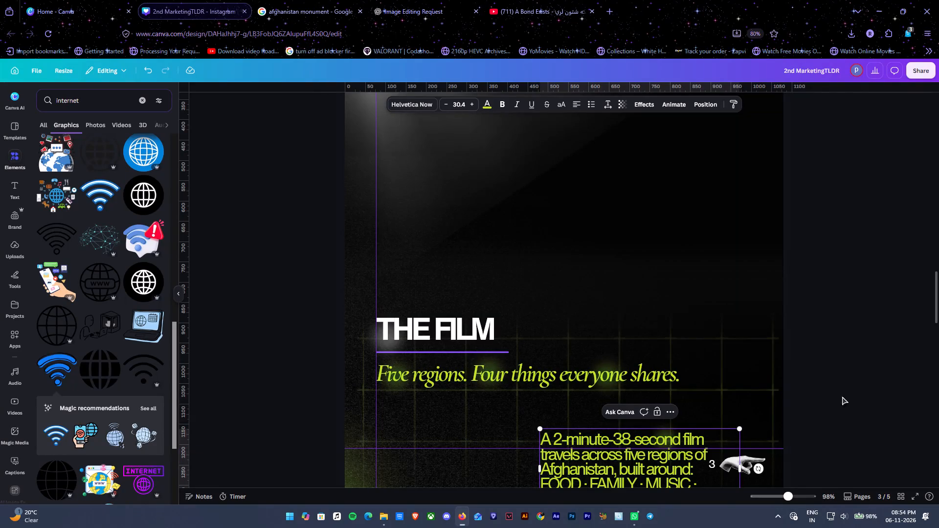
Move page 3's body text below the green tagline, aligned to the margin guide, and widen its box to about 896 px.
{"action": "left_click", "coordinate": [848, 376]}
{"action": "left_click_drag", "start_coordinate": [662, 442], "coordinate": [498, 407]}
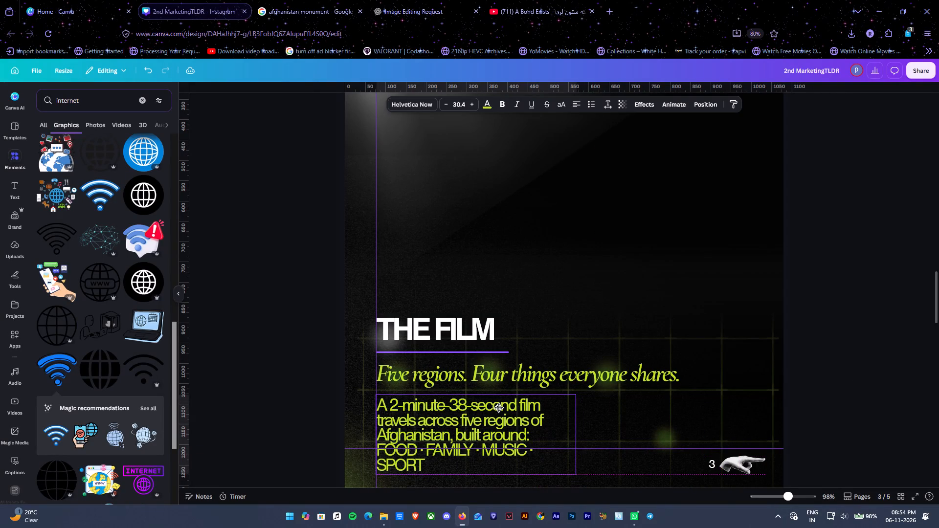
{"action": "left_click_drag", "start_coordinate": [498, 407], "coordinate": [498, 407]}
{"action": "left_click_drag", "start_coordinate": [580, 435], "coordinate": [744, 411]}
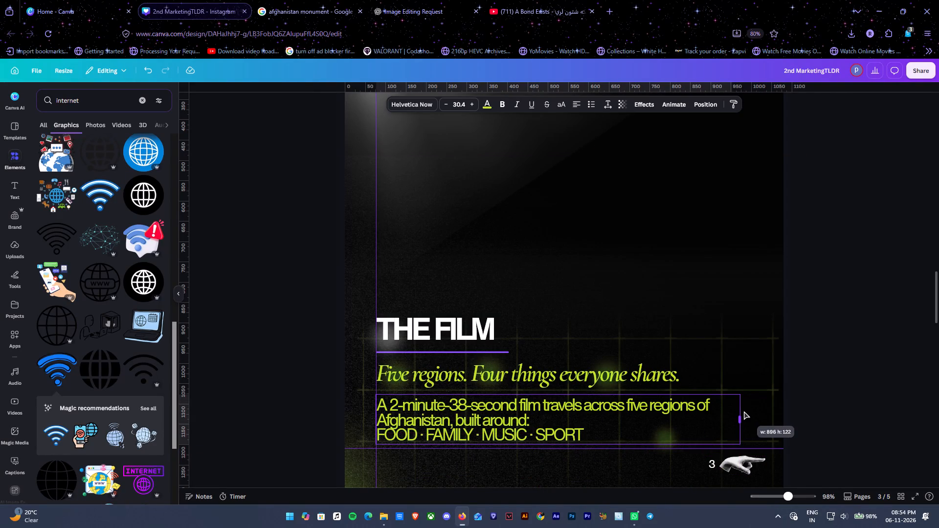
{"action": "left_click_drag", "start_coordinate": [744, 411], "coordinate": [744, 411]}
Colour the body text's opening sentence, from "A 2-minute-38-second film" to "built around:", white (#ffffff).
{"action": "double_click", "coordinate": [540, 420]}
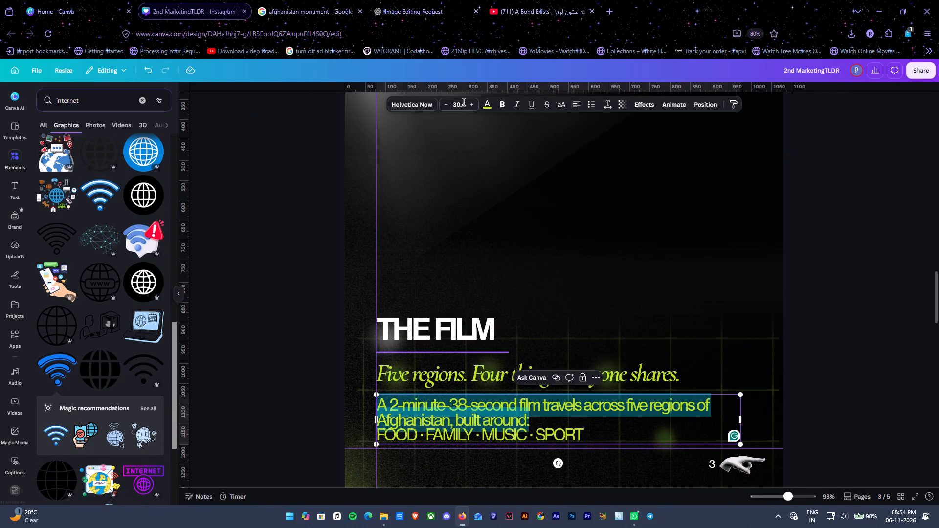
{"action": "left_click", "coordinate": [488, 100]}
{"action": "left_click", "coordinate": [80, 154]}
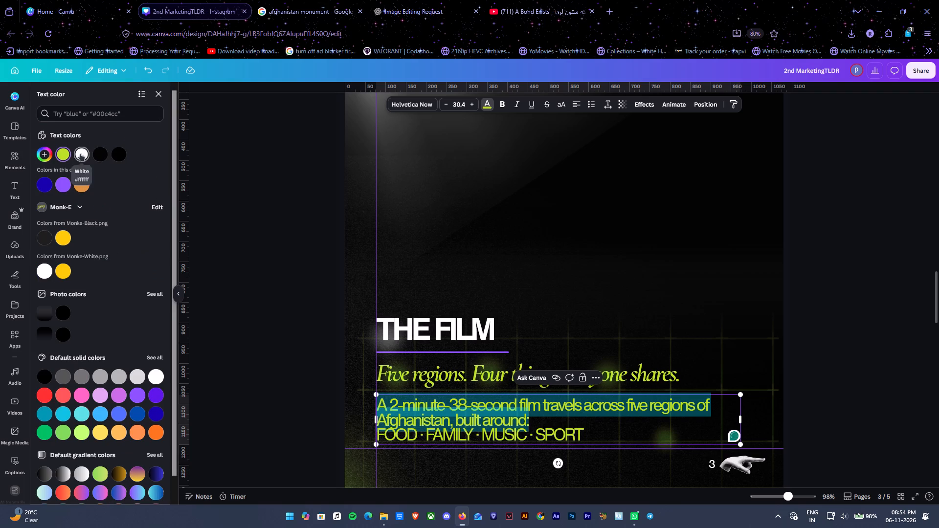
Set the line spacing of the whole body text to 1.06 and nudge the block slightly up toward the tagline.
{"action": "key", "text": "ctrl+a"}
{"action": "left_click", "coordinate": [606, 107]}
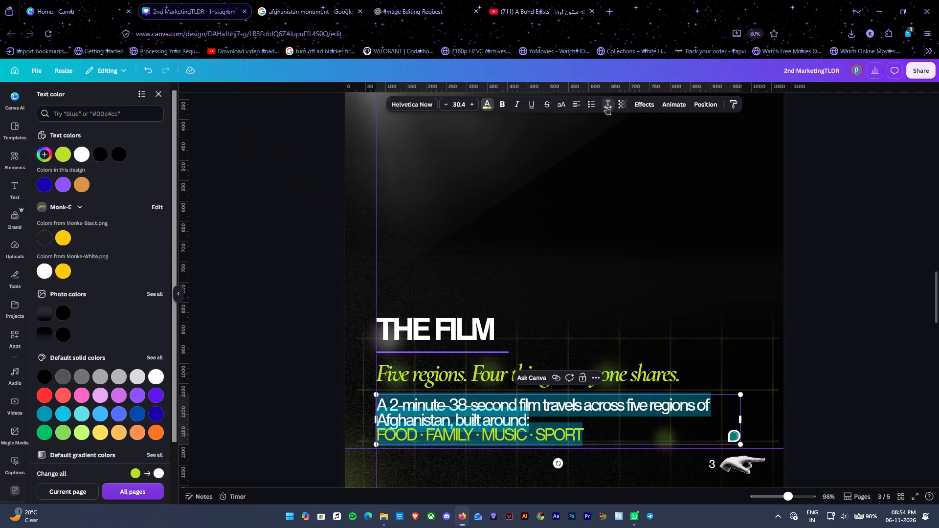
{"action": "left_click", "coordinate": [579, 166]}
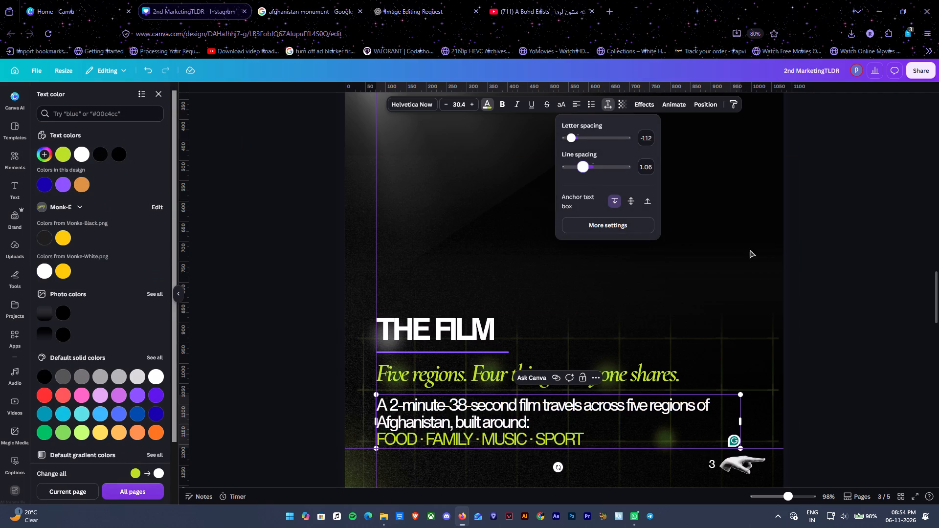
{"action": "double_click", "coordinate": [828, 294]}
{"action": "left_click", "coordinate": [819, 308]}
{"action": "left_click", "coordinate": [666, 428]}
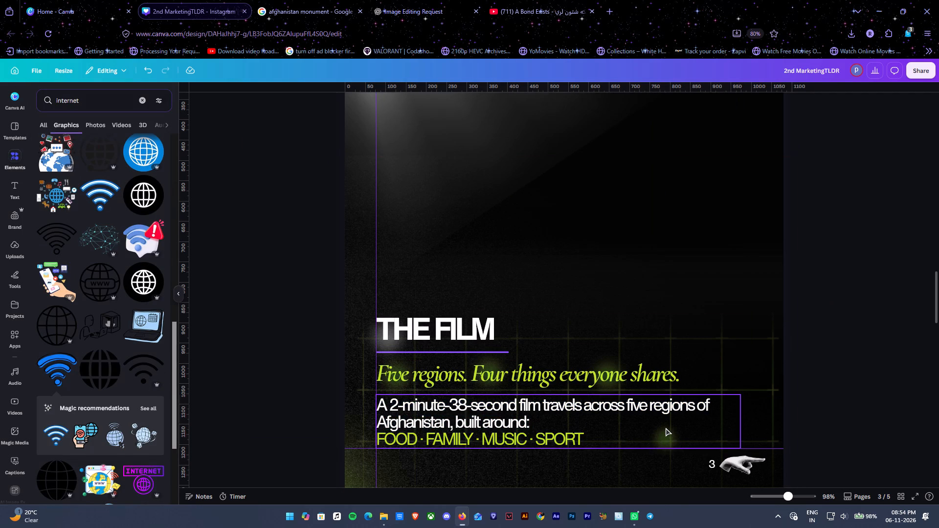
{"action": "left_click", "coordinate": [805, 398]}
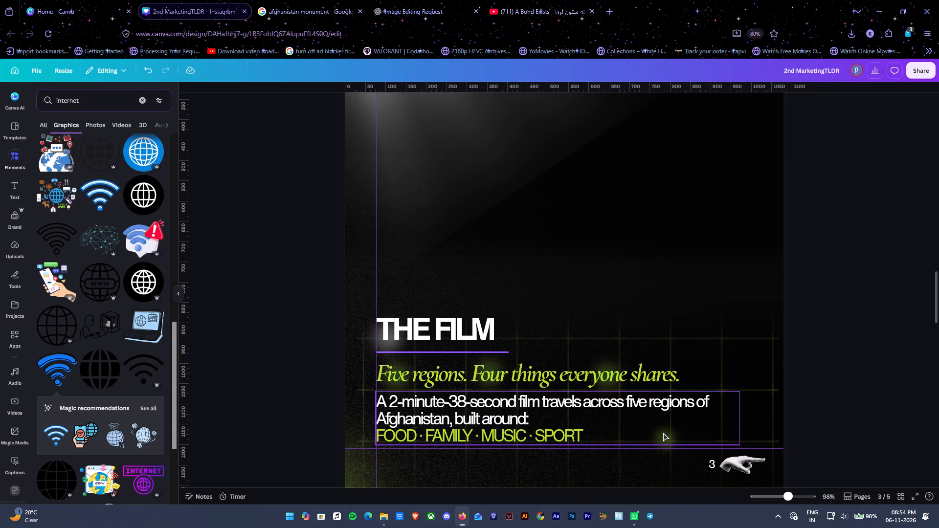
Narrow page 3's body text box slightly so its right edge ends just past the words "regions of".
{"action": "left_click", "coordinate": [663, 433]}
{"action": "left_click_drag", "start_coordinate": [740, 418], "coordinate": [725, 416]}
{"action": "left_click", "coordinate": [814, 399]}
Move the green glow behind "MUSIC" in the body text's last line and place duplicates behind "SPORT", "FAMILY" and "FOOD".
{"action": "left_click_drag", "start_coordinate": [666, 446], "coordinate": [505, 437]}
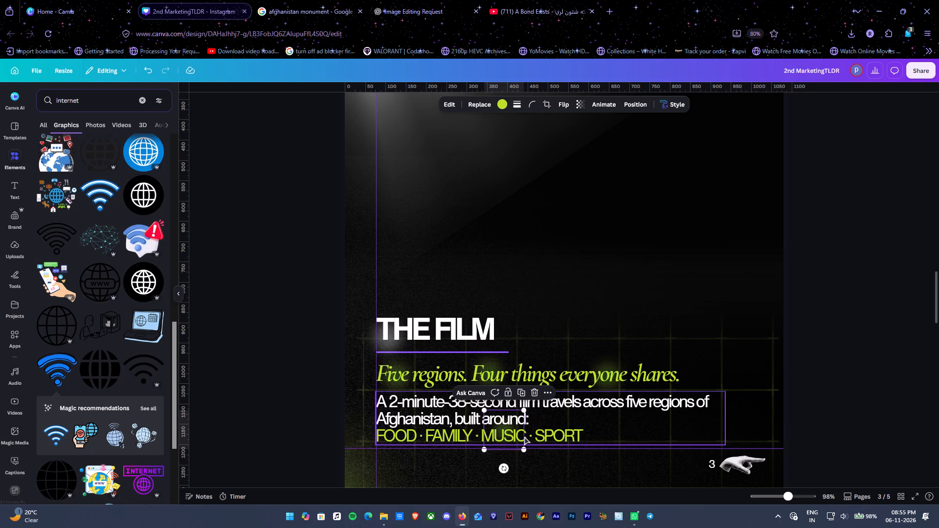
{"action": "key", "text": "ctrl+d"}
{"action": "left_click_drag", "start_coordinate": [509, 439], "coordinate": [558, 436]}
{"action": "key", "text": "ctrl+d"}
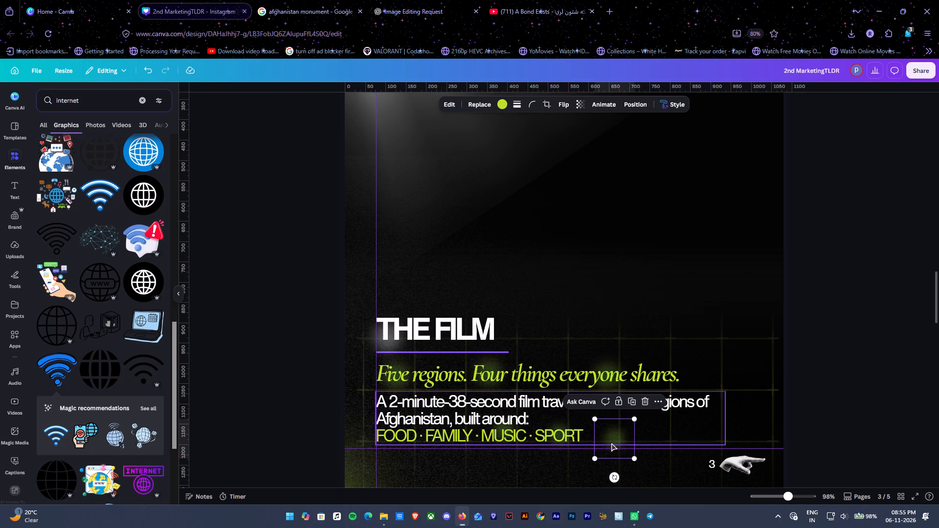
{"action": "left_click_drag", "start_coordinate": [618, 443], "coordinate": [454, 439]}
{"action": "key", "text": "ctrl+d"}
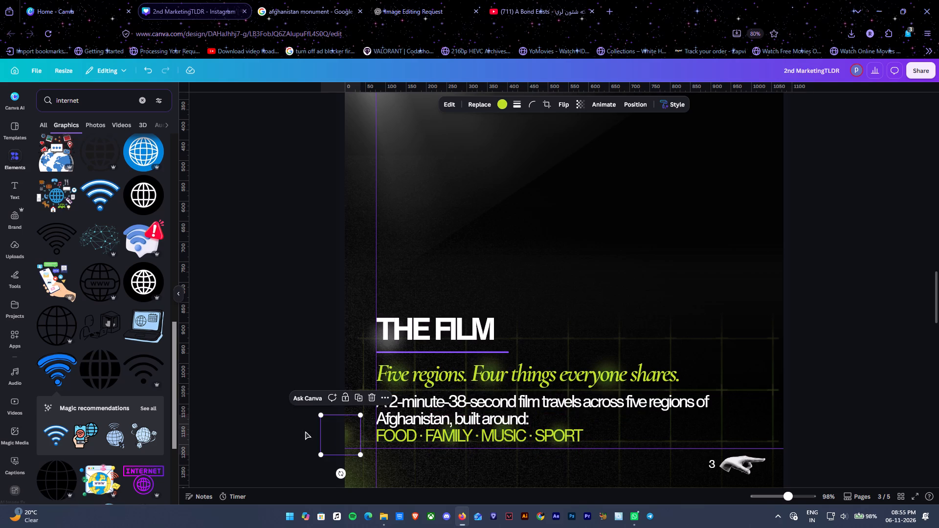
{"action": "left_click_drag", "start_coordinate": [346, 436], "coordinate": [398, 435]}
Move the white glow behind "FILM" in the heading and place a duplicate behind the body text's white sentence, around "38-second".
{"action": "left_click_drag", "start_coordinate": [387, 339], "coordinate": [407, 329]}
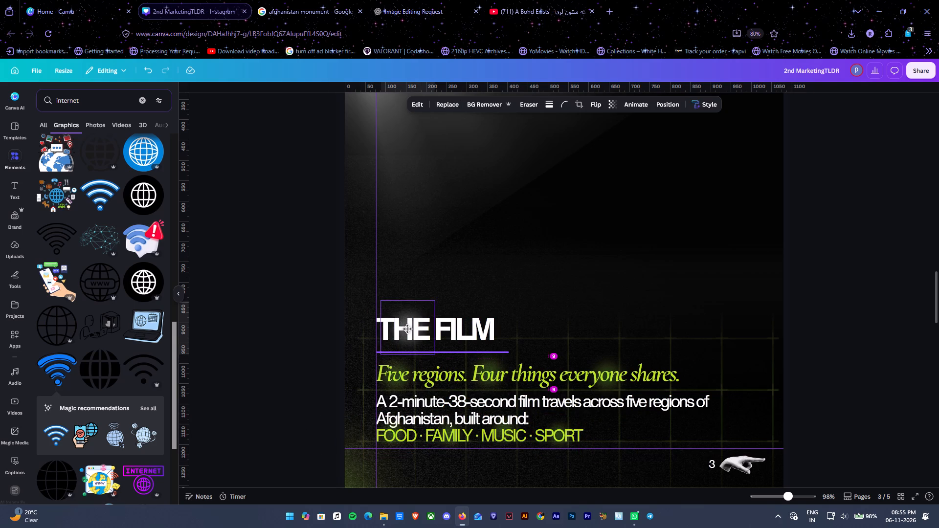
{"action": "left_click_drag", "start_coordinate": [407, 329], "coordinate": [454, 329]}
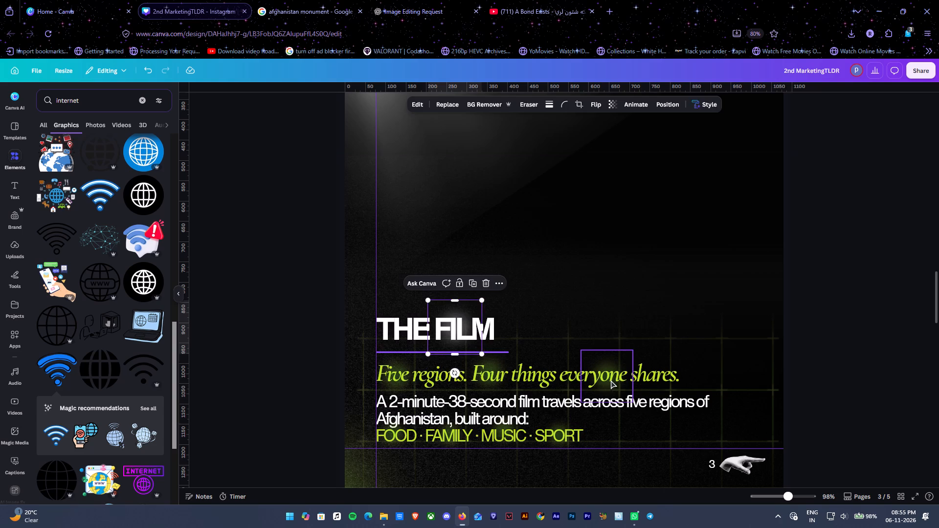
{"action": "left_click", "coordinate": [611, 381]}
{"action": "left_click", "coordinate": [455, 323]}
{"action": "key", "text": "ctrl+d"}
{"action": "left_click_drag", "start_coordinate": [463, 336], "coordinate": [446, 397]}
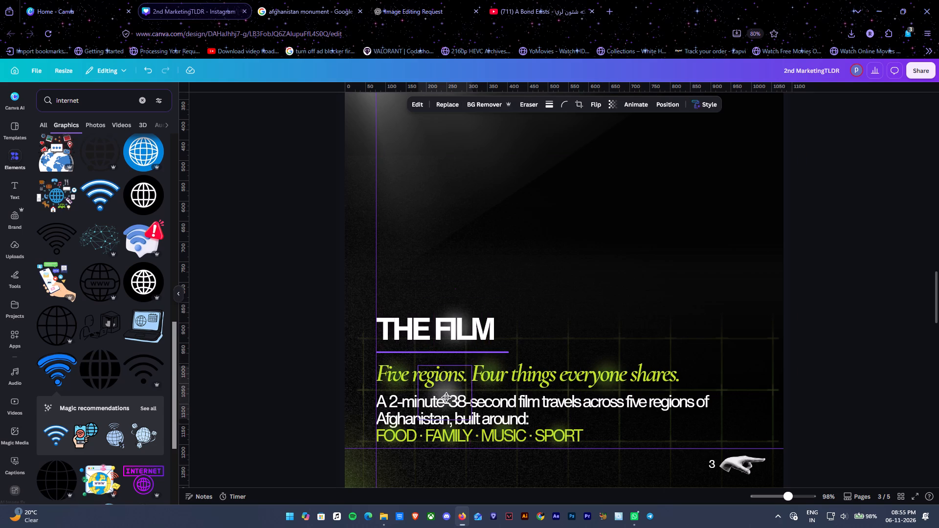
{"action": "left_click_drag", "start_coordinate": [446, 397], "coordinate": [454, 408]}
{"action": "left_click", "coordinate": [826, 244]}
Review page 3's glow and text layout against page 2's "THE PROBLEM" slide with its photo collage and decorative graphics.
{"action": "scroll", "coordinate": [826, 244], "scroll_direction": "down", "scroll_amount": 2, "text": "ctrl+alt"}
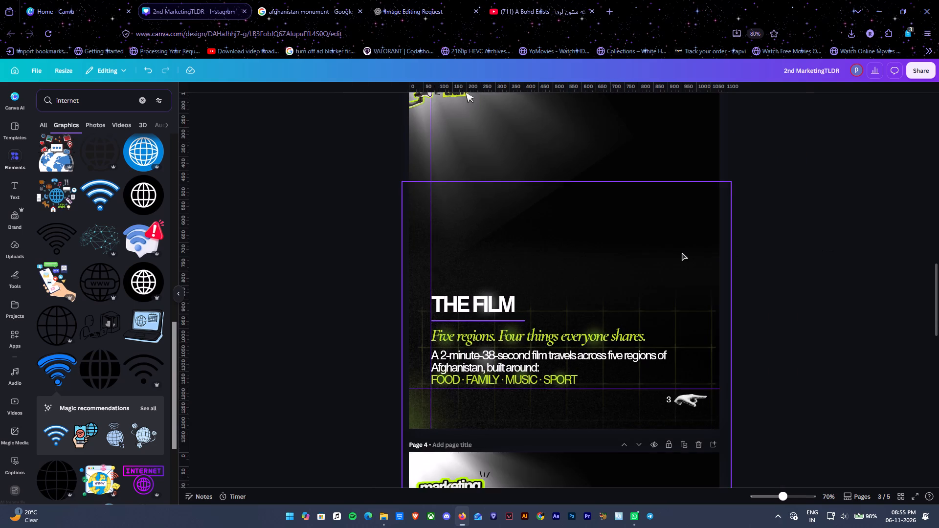
{"action": "scroll", "coordinate": [682, 252], "scroll_direction": "up", "scroll_amount": 8}
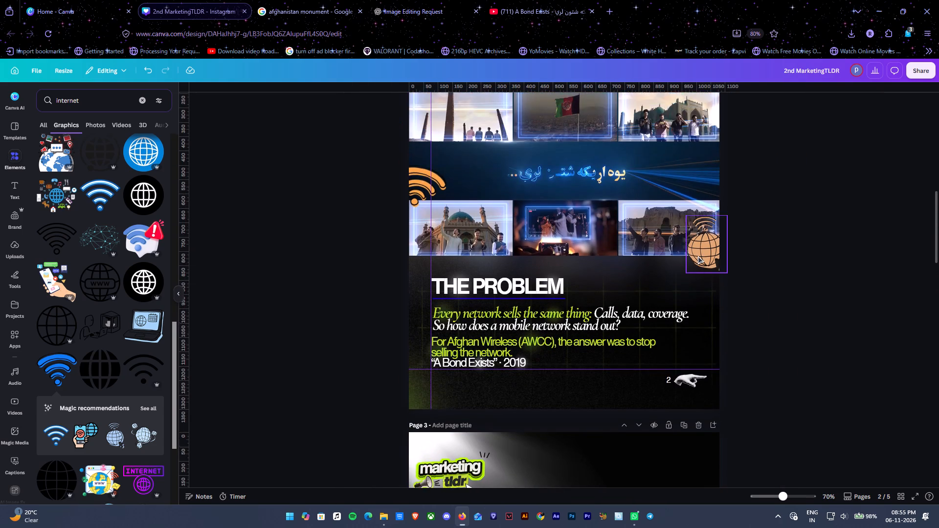
{"action": "scroll", "coordinate": [698, 256], "scroll_direction": "up", "scroll_amount": 3}
{"action": "left_click", "coordinate": [839, 246]}
{"action": "scroll", "coordinate": [839, 246], "scroll_direction": "down", "scroll_amount": 3}
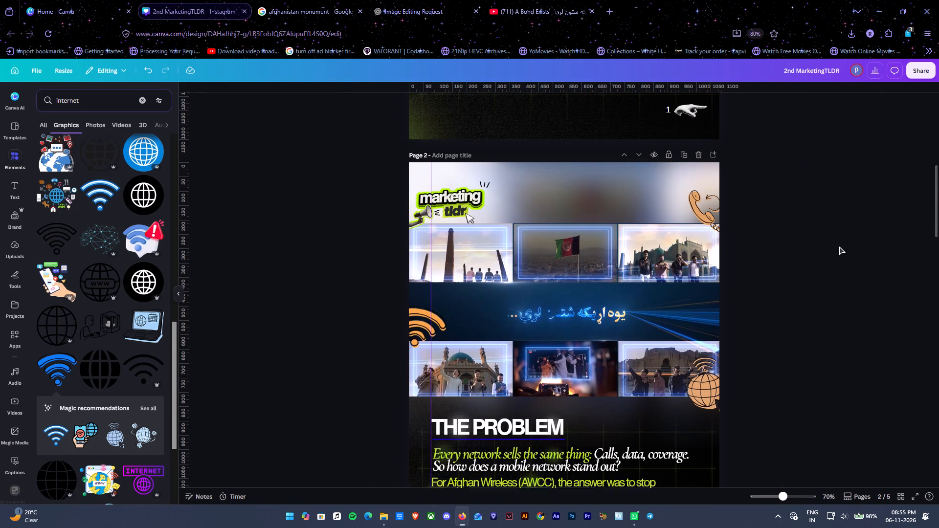
{"action": "scroll", "coordinate": [839, 246], "scroll_direction": "down", "scroll_amount": 4}
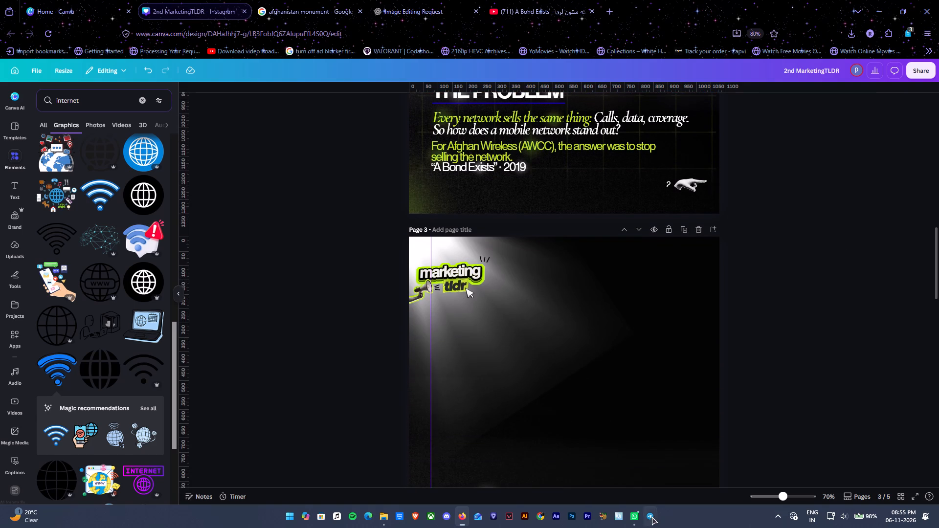
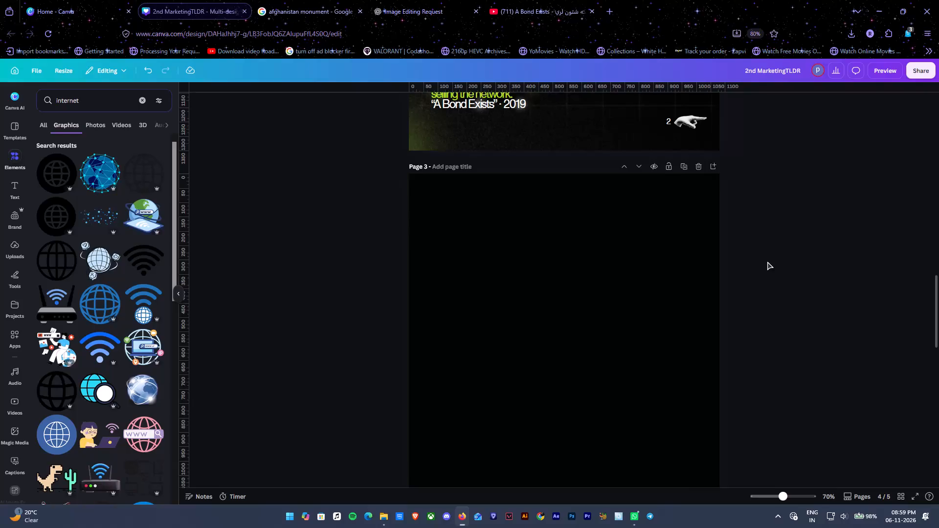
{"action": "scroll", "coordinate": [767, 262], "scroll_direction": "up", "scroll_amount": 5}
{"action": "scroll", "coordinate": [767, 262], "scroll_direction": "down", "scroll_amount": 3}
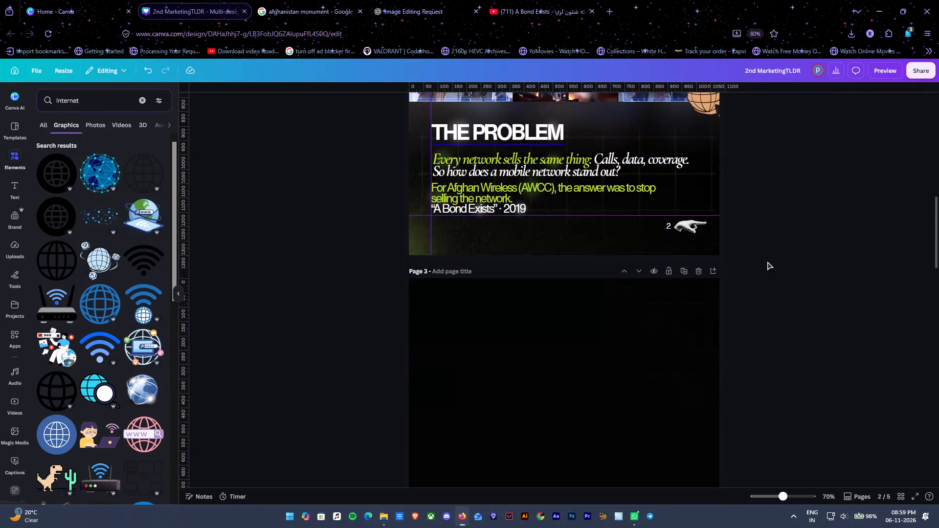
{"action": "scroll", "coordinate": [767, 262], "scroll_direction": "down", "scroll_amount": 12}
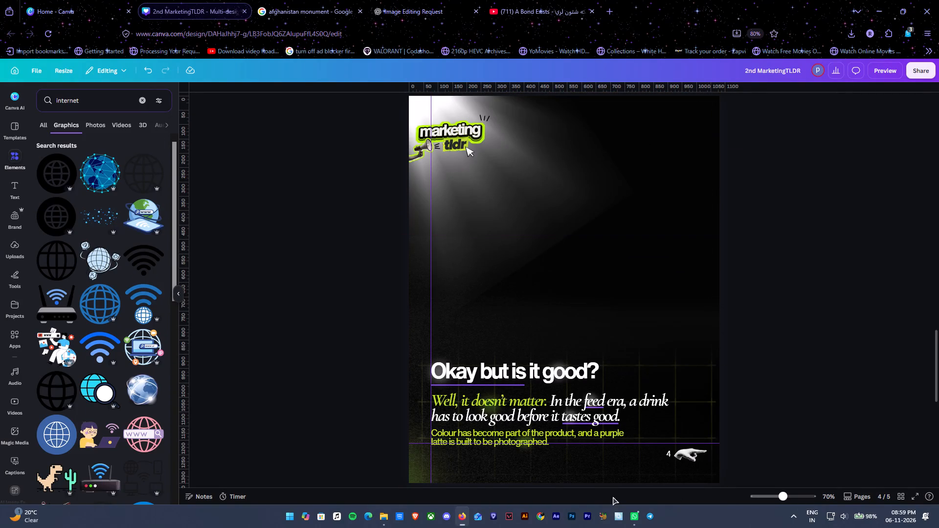
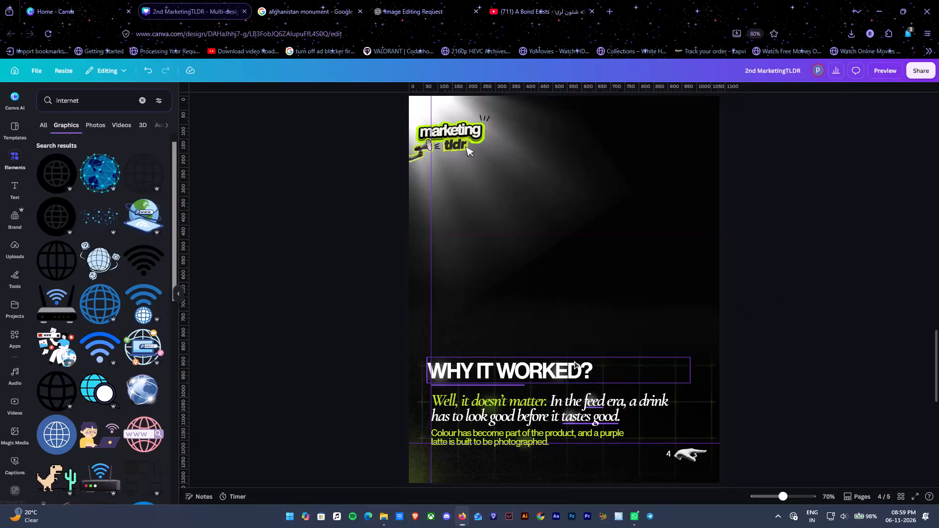
Shift page 4's "WHY IT WORKED?" heading slightly so its text box aligns with the vertical margin guide.
{"action": "left_click", "coordinate": [570, 374]}
Recolour the underline beneath page 4's "WHY IT WORKED?" heading to the dark blue already used in the design.
{"action": "left_click", "coordinate": [514, 385]}
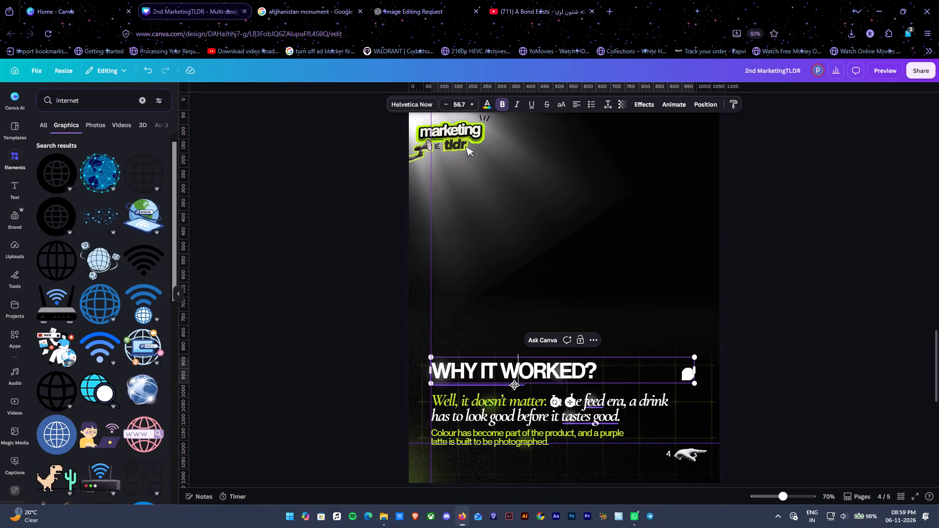
{"action": "left_click", "coordinate": [509, 387]}
{"action": "left_click", "coordinate": [498, 105]}
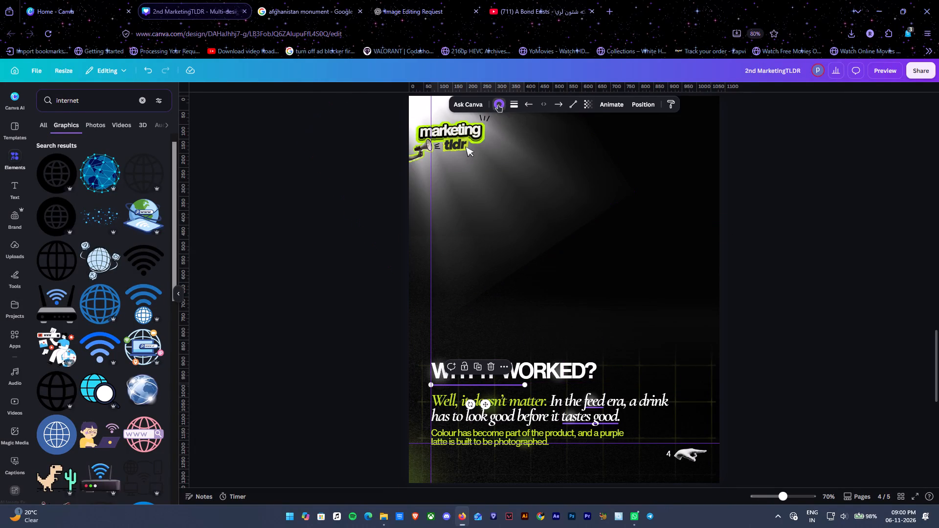
{"action": "left_click", "coordinate": [59, 154]}
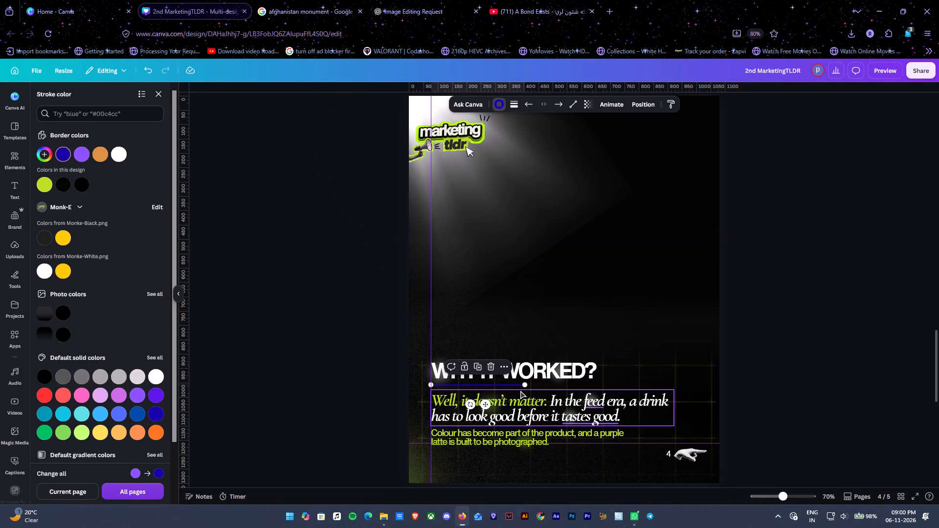
Lengthen the heading's underline to about 560 px, ending beneath the question mark, and level it horizontally.
{"action": "left_click_drag", "start_coordinate": [524, 385], "coordinate": [593, 382]}
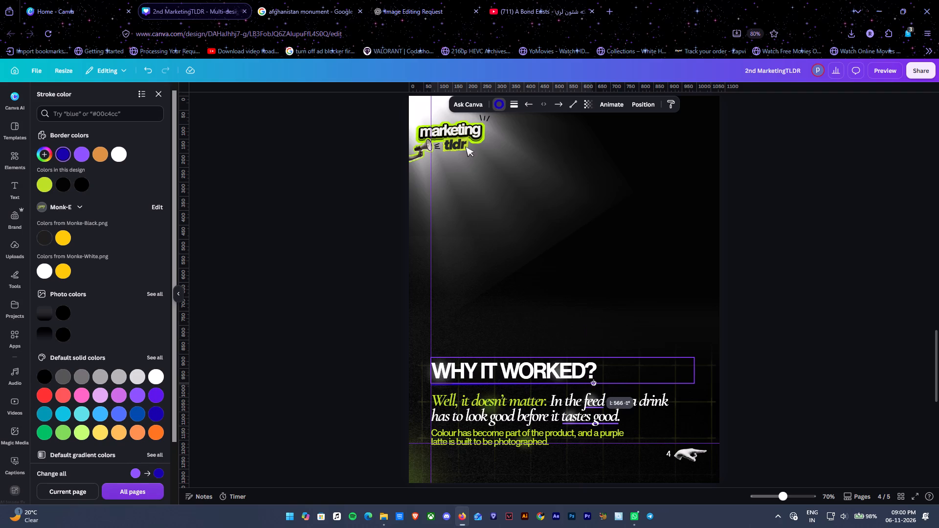
{"action": "left_click_drag", "start_coordinate": [593, 382], "coordinate": [591, 384]}
{"action": "scroll", "coordinate": [591, 384], "scroll_direction": "up", "scroll_amount": 19, "text": "ctrl+alt"}
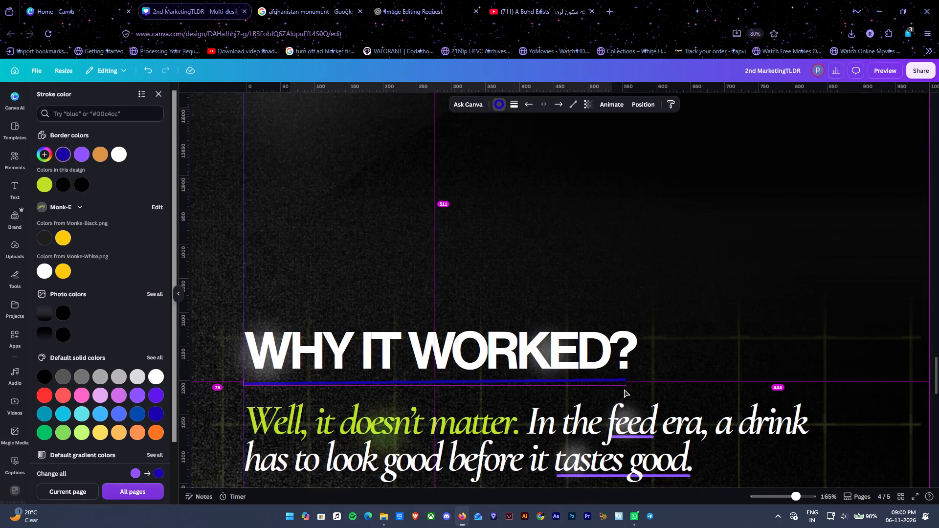
{"action": "scroll", "coordinate": [624, 389], "scroll_direction": "up", "scroll_amount": 10, "text": "ctrl+alt"}
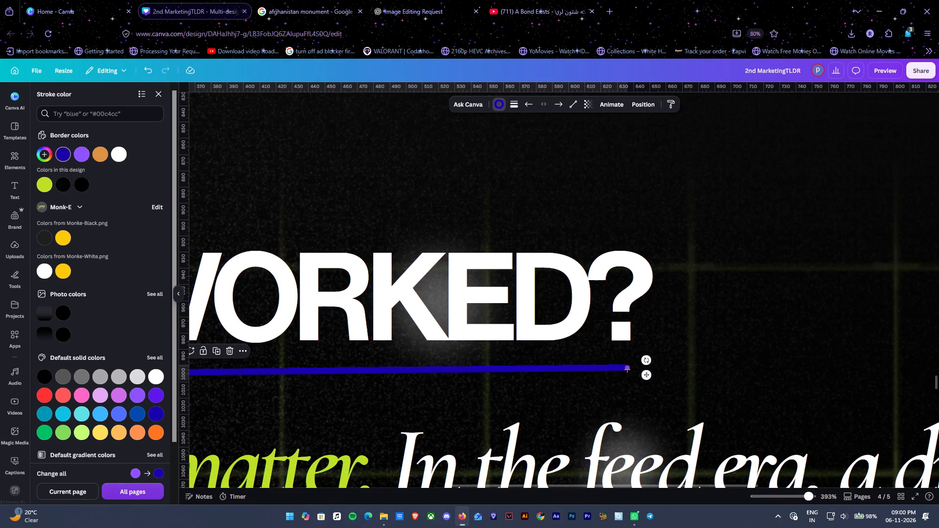
{"action": "left_click_drag", "start_coordinate": [627, 371], "coordinate": [627, 386]}
{"action": "scroll", "coordinate": [627, 386], "scroll_direction": "down", "scroll_amount": 15, "text": "ctrl+alt"}
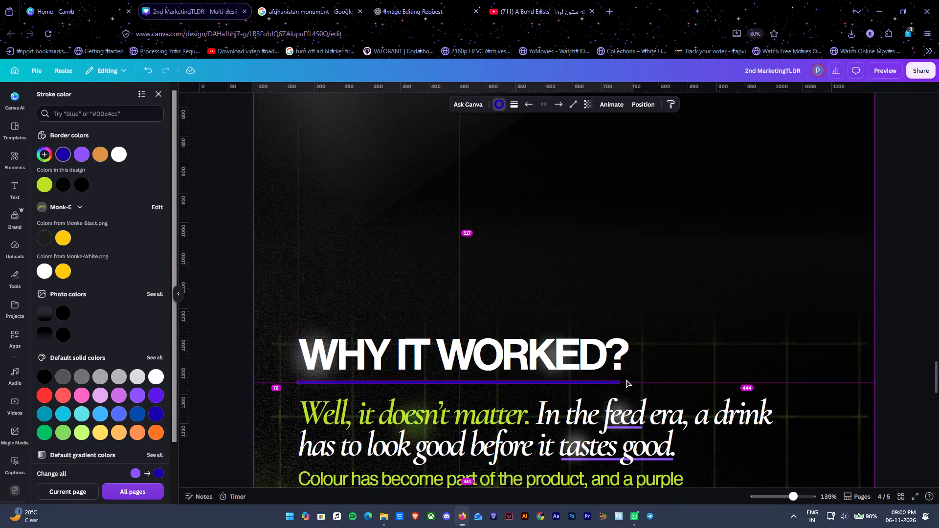
{"action": "scroll", "coordinate": [626, 379], "scroll_direction": "down", "scroll_amount": 2, "text": "ctrl+alt"}
{"action": "left_click", "coordinate": [847, 308]}
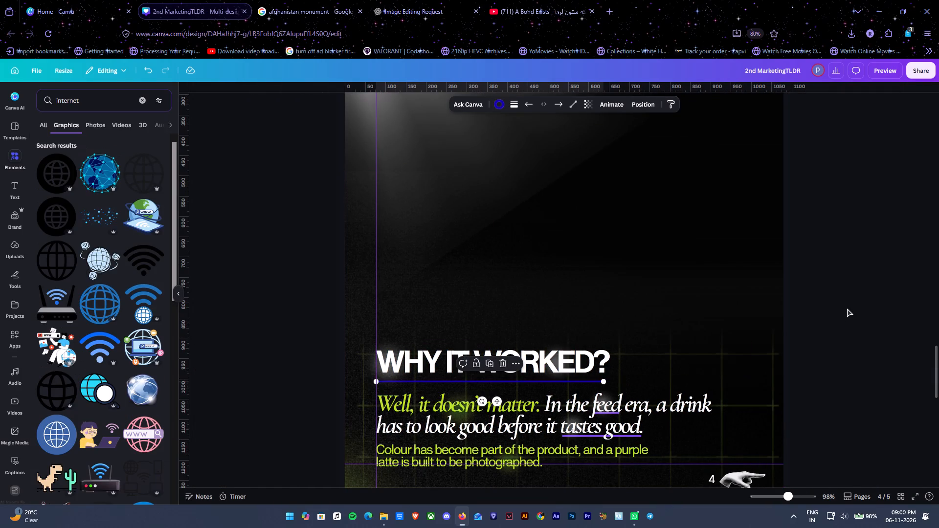
{"action": "left_click", "coordinate": [847, 308]}
{"action": "scroll", "coordinate": [847, 308], "scroll_direction": "down", "scroll_amount": 2}
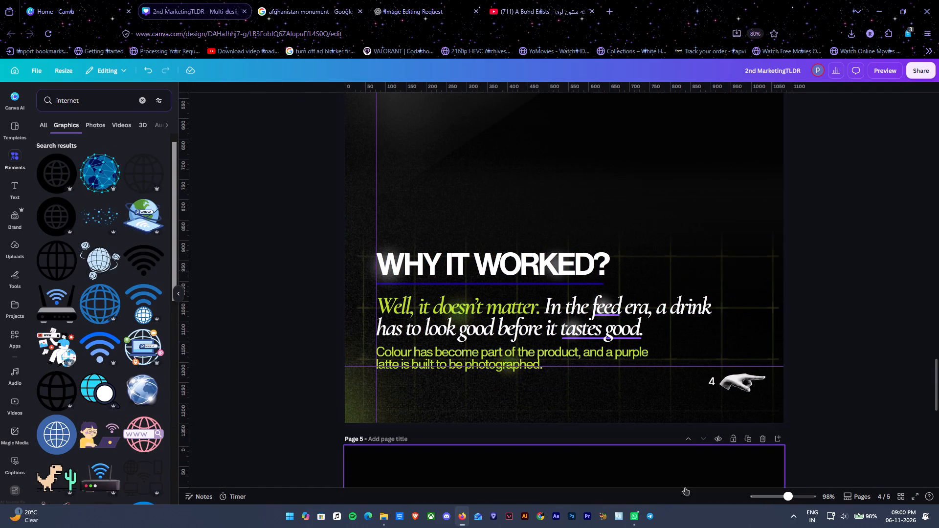
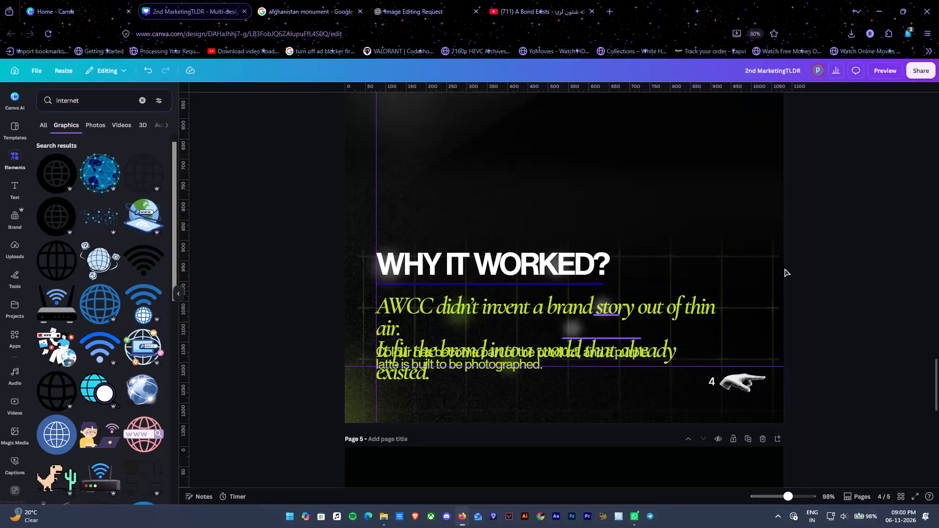
Scale down and widen page 4's italic AWCC statement so each sentence fits on one line, clear of the paragraph below.
{"action": "left_click", "coordinate": [690, 332]}
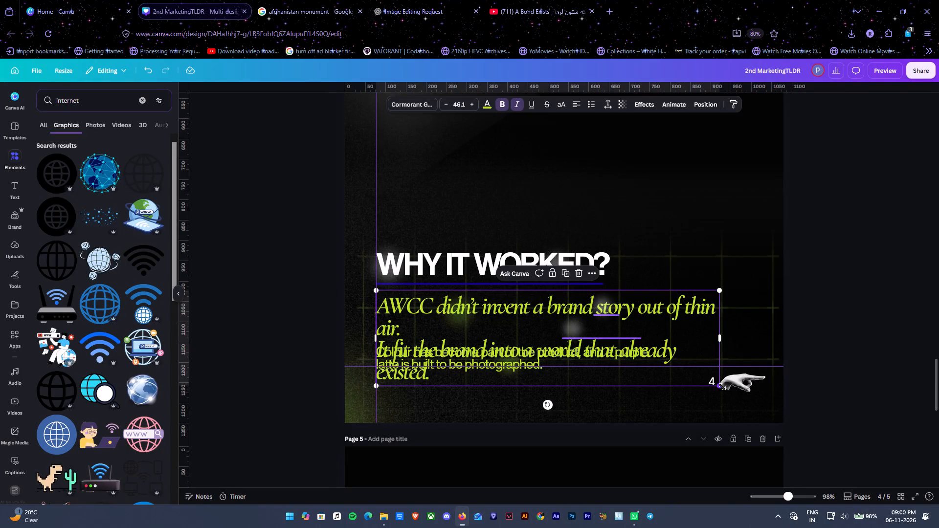
{"action": "left_click_drag", "start_coordinate": [722, 387], "coordinate": [679, 350]}
{"action": "left_click_drag", "start_coordinate": [673, 331], "coordinate": [734, 321]}
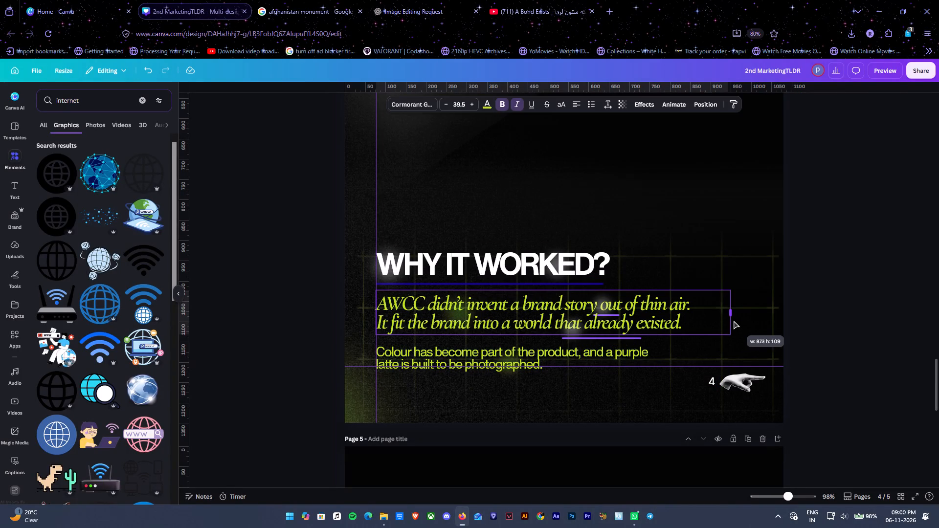
{"action": "left_click_drag", "start_coordinate": [734, 321], "coordinate": [734, 321]}
{"action": "left_click_drag", "start_coordinate": [732, 335], "coordinate": [744, 337]}
{"action": "left_click", "coordinate": [858, 335]}
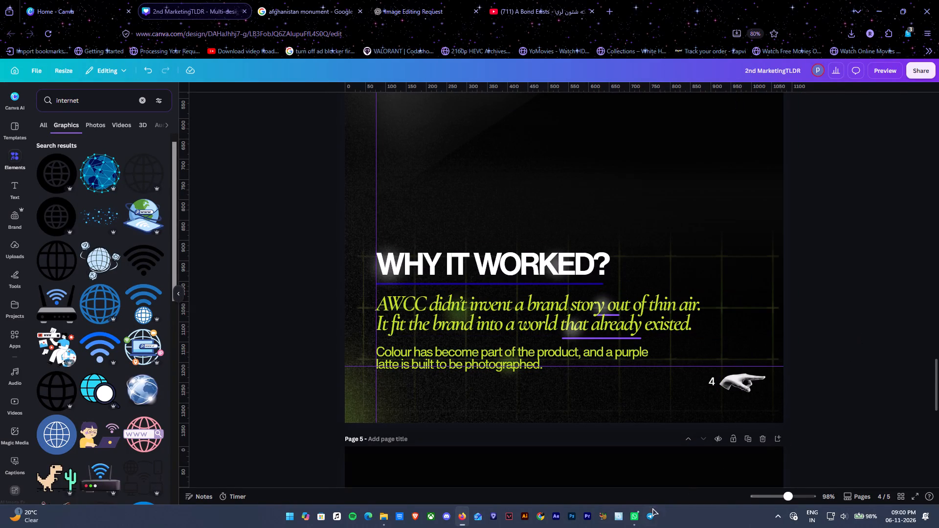
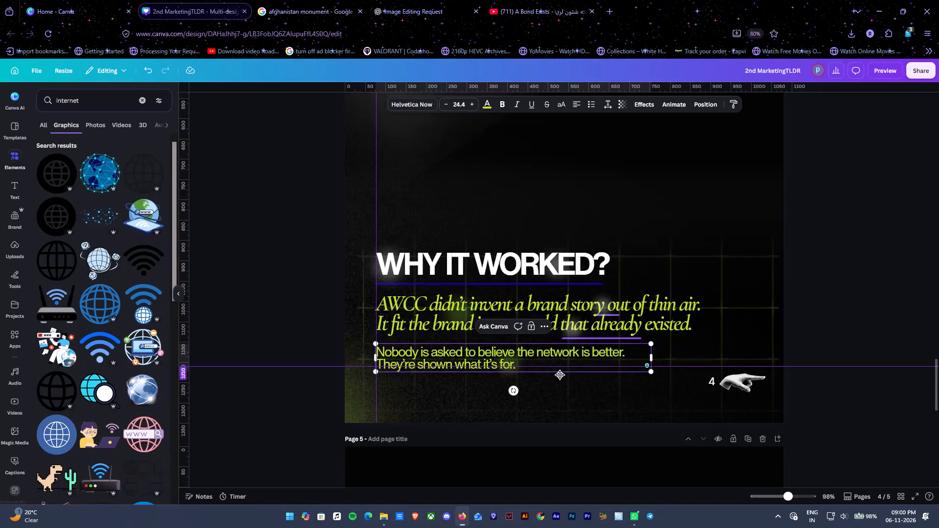
Recolour page 4's "Nobody is asked to believe the network is better" paragraph white.
{"action": "key", "text": "ctrl+a"}
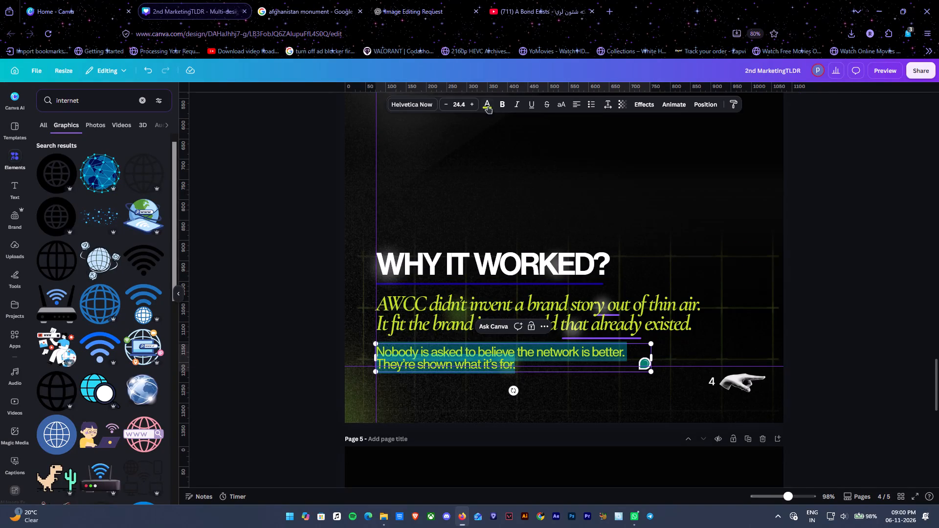
{"action": "left_click", "coordinate": [427, 324]}
{"action": "left_click", "coordinate": [480, 313]}
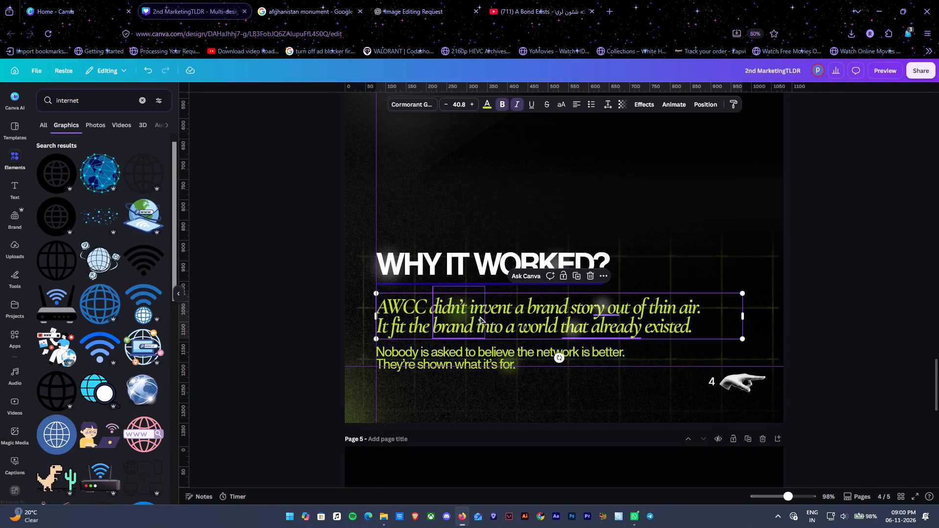
{"action": "left_click", "coordinate": [480, 316]}
{"action": "left_click", "coordinate": [449, 355]}
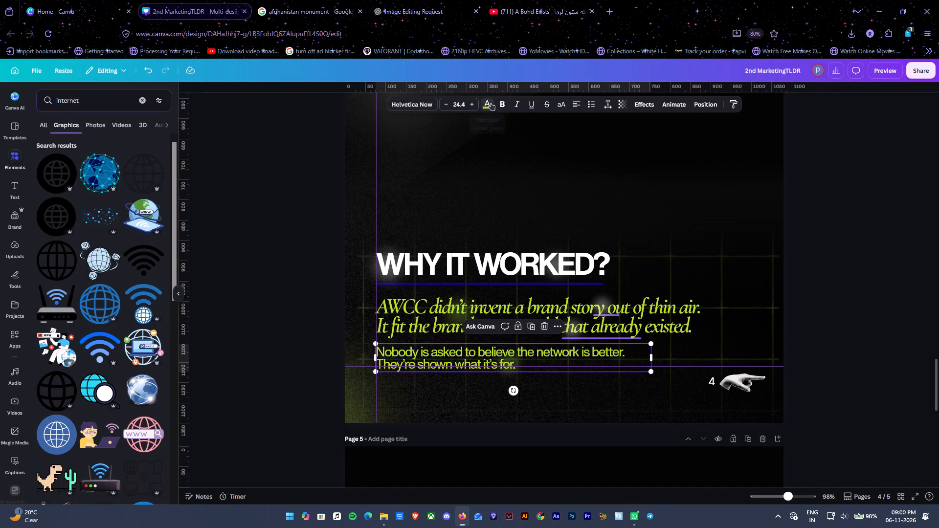
{"action": "left_click", "coordinate": [491, 103]}
{"action": "left_click", "coordinate": [86, 154]}
{"action": "double_click", "coordinate": [853, 236]}
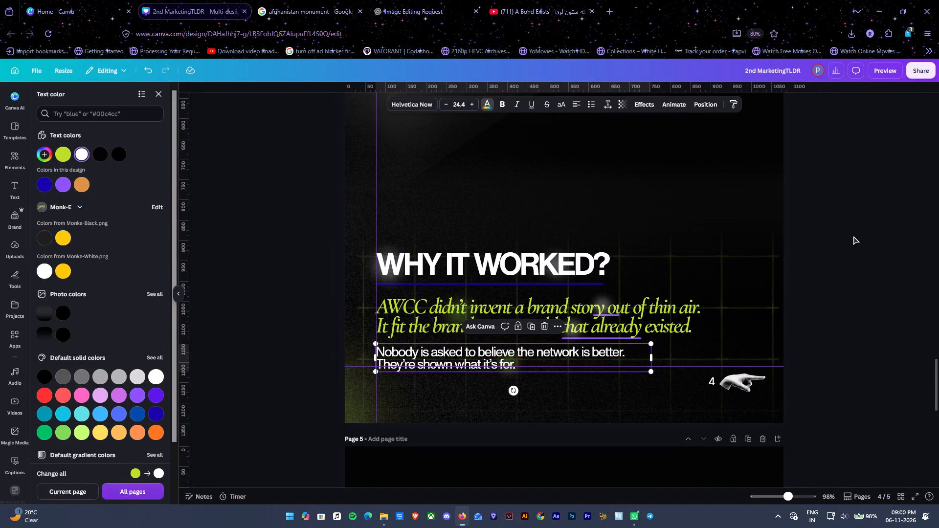
Delete the two short purple underlines beneath "out" and "that already" in page 4's italic AWCC statement.
{"action": "left_click", "coordinate": [667, 325]}
{"action": "scroll", "coordinate": [637, 346], "scroll_direction": "up", "scroll_amount": 5, "text": "ctrl+alt"}
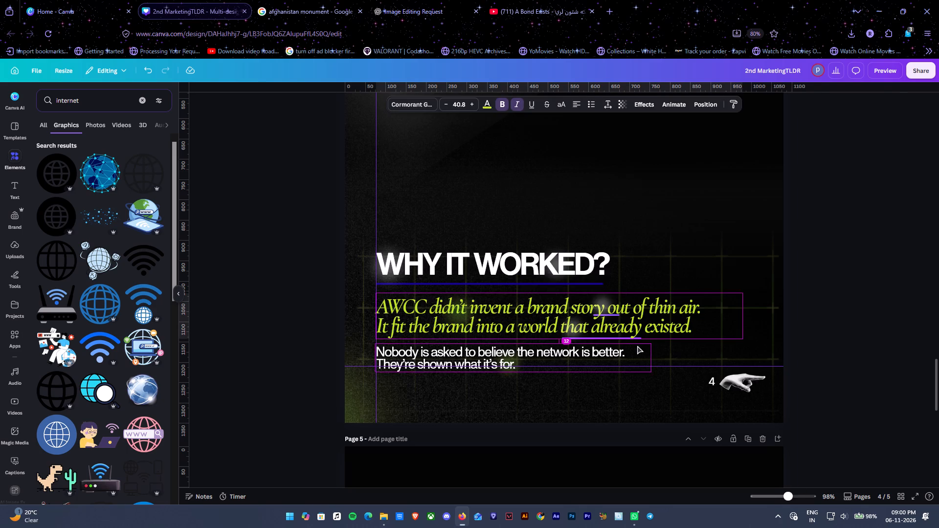
{"action": "scroll", "coordinate": [636, 345], "scroll_direction": "down", "scroll_amount": 1, "text": "ctrl+alt"}
{"action": "scroll", "coordinate": [636, 345], "scroll_direction": "up", "scroll_amount": 1, "text": "ctrl+alt"}
{"action": "left_click", "coordinate": [666, 307]}
{"action": "key", "text": "alt+1"}
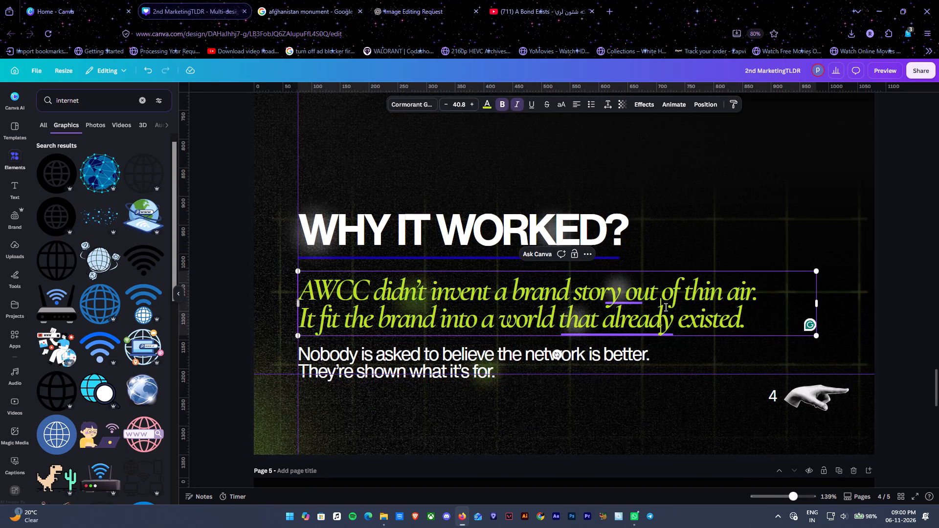
{"action": "left_click", "coordinate": [782, 246]}
{"action": "left_click", "coordinate": [725, 313]}
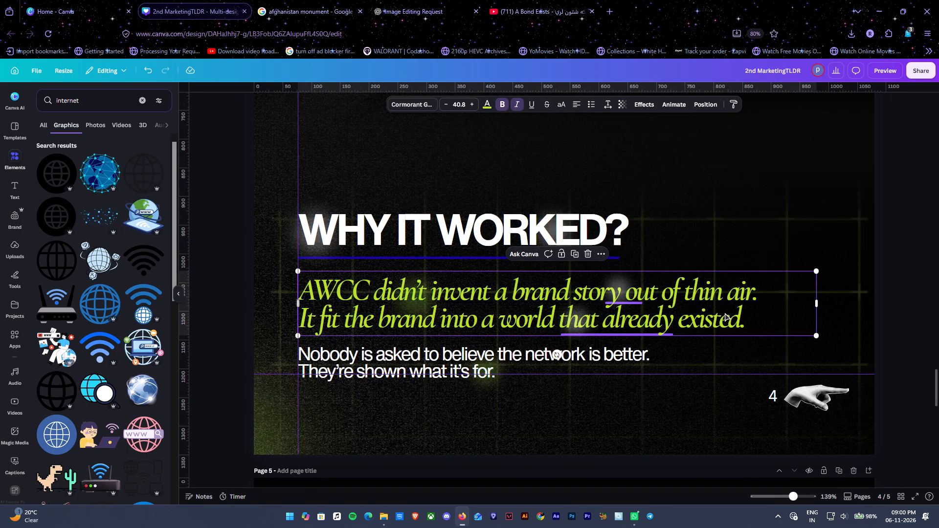
{"action": "key", "text": "alt+1"}
{"action": "left_click", "coordinate": [107, 341]}
{"action": "key", "text": "Delete"}
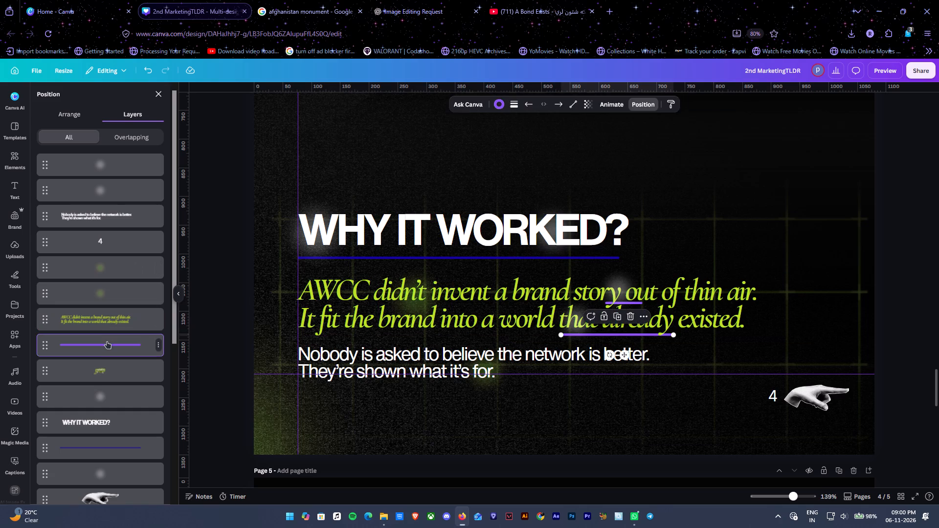
{"action": "scroll", "coordinate": [103, 350], "scroll_direction": "down", "scroll_amount": 2}
{"action": "left_click", "coordinate": [103, 457]}
{"action": "key", "text": "Delete"}
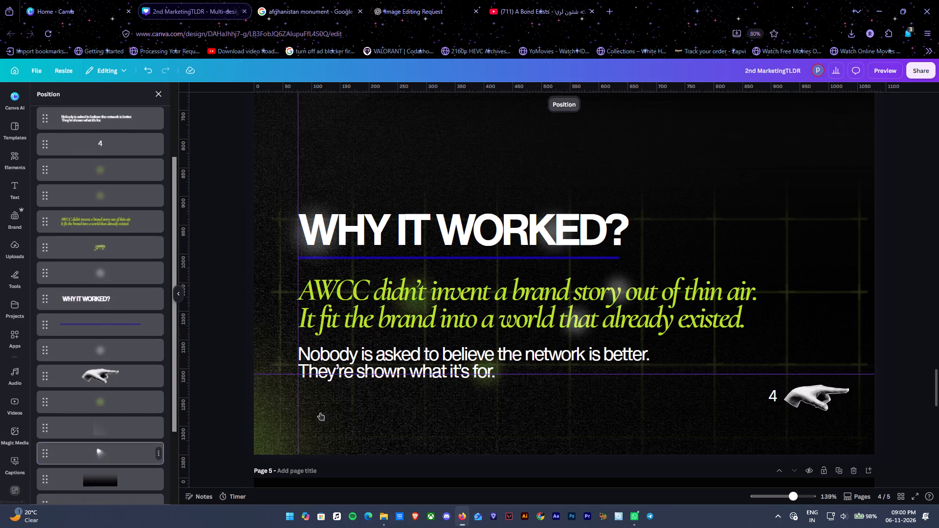
Move the two small white glows from page 4's italic statement onto "better" and "Nobody" in the white paragraph below.
{"action": "left_click", "coordinate": [587, 325]}
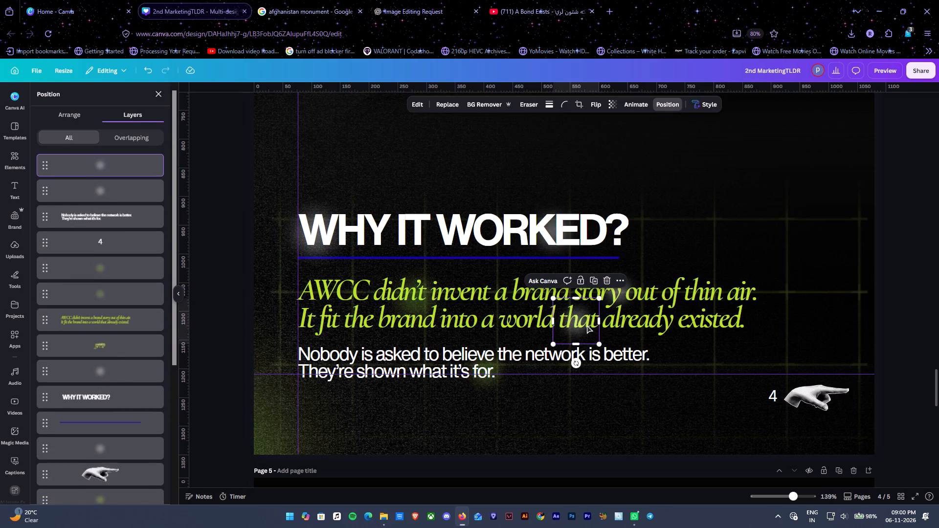
{"action": "left_click_drag", "start_coordinate": [332, 242], "coordinate": [338, 236]}
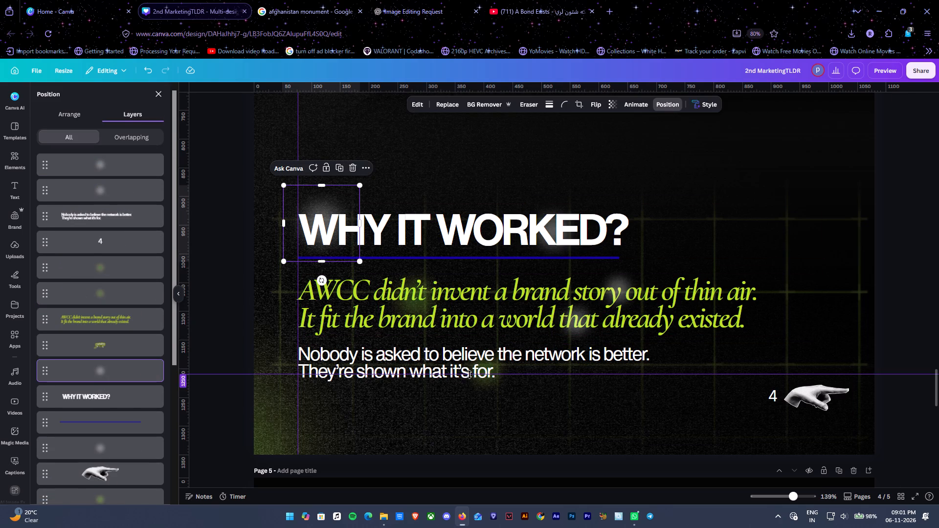
{"action": "left_click", "coordinate": [500, 362]}
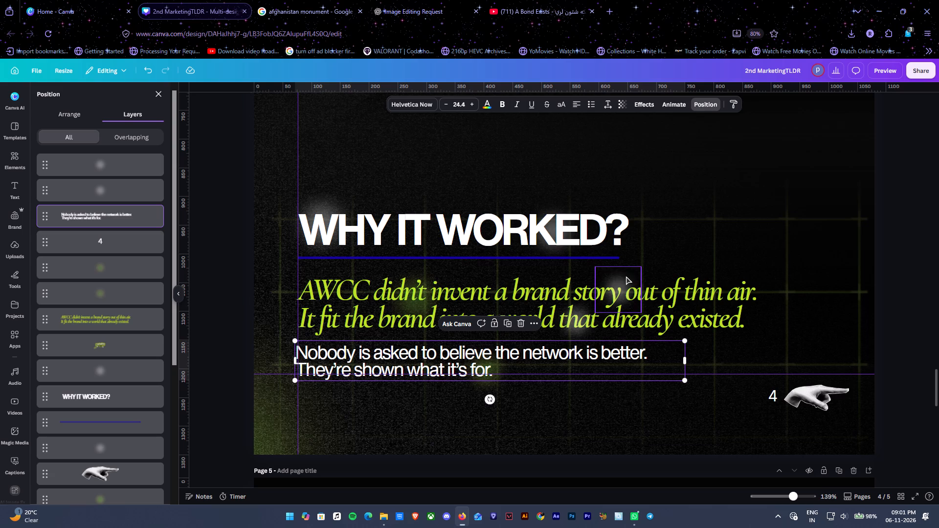
{"action": "left_click_drag", "start_coordinate": [626, 276], "coordinate": [630, 337]}
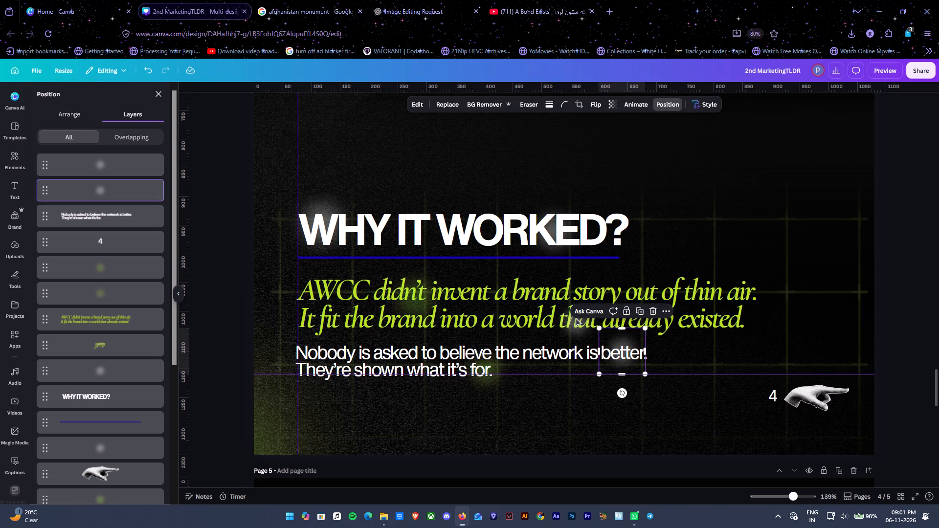
{"action": "left_click", "coordinate": [581, 321]}
{"action": "left_click_drag", "start_coordinate": [580, 321], "coordinate": [306, 356]}
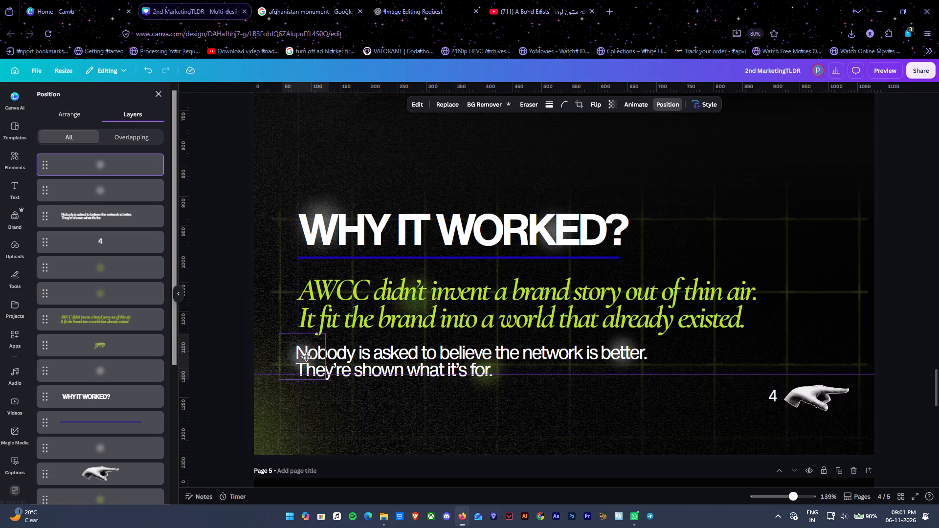
{"action": "left_click_drag", "start_coordinate": [306, 356], "coordinate": [313, 354]}
Move the green glow near "for." behind "AWCC" and the one near "didn't invent" behind "brand" and "world" in the italic statement.
{"action": "left_click_drag", "start_coordinate": [501, 381], "coordinate": [496, 378]}
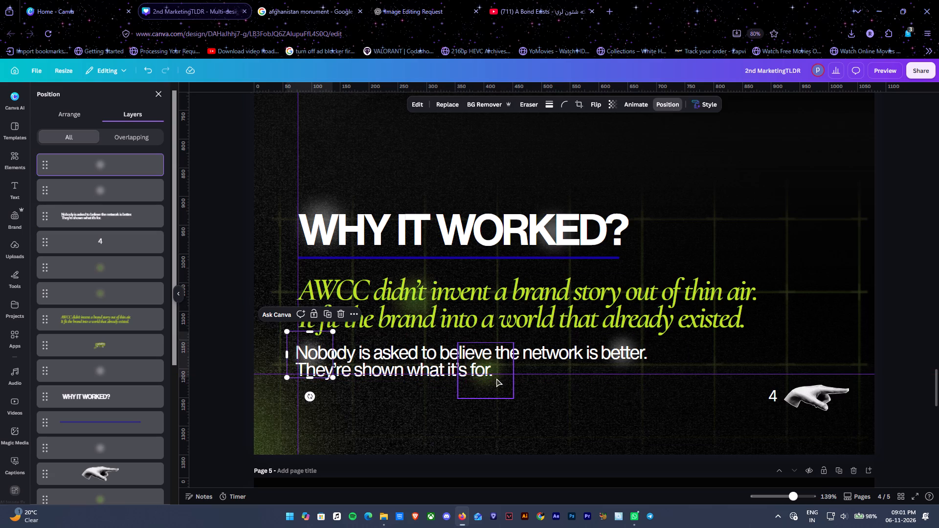
{"action": "left_click_drag", "start_coordinate": [496, 378], "coordinate": [335, 301]}
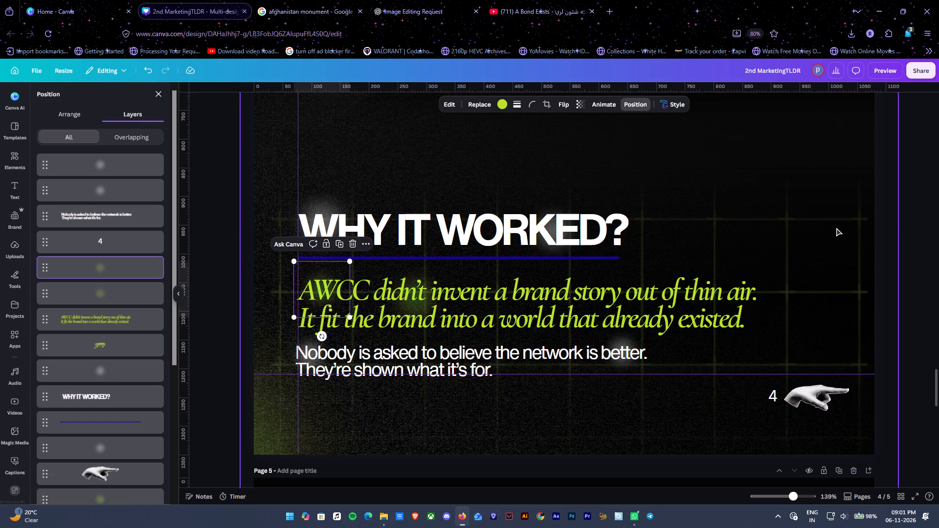
{"action": "left_click_drag", "start_coordinate": [415, 305], "coordinate": [538, 322]}
{"action": "scroll", "coordinate": [538, 322], "scroll_direction": "down", "scroll_amount": 8, "text": "ctrl+alt"}
{"action": "left_click", "coordinate": [796, 261]}
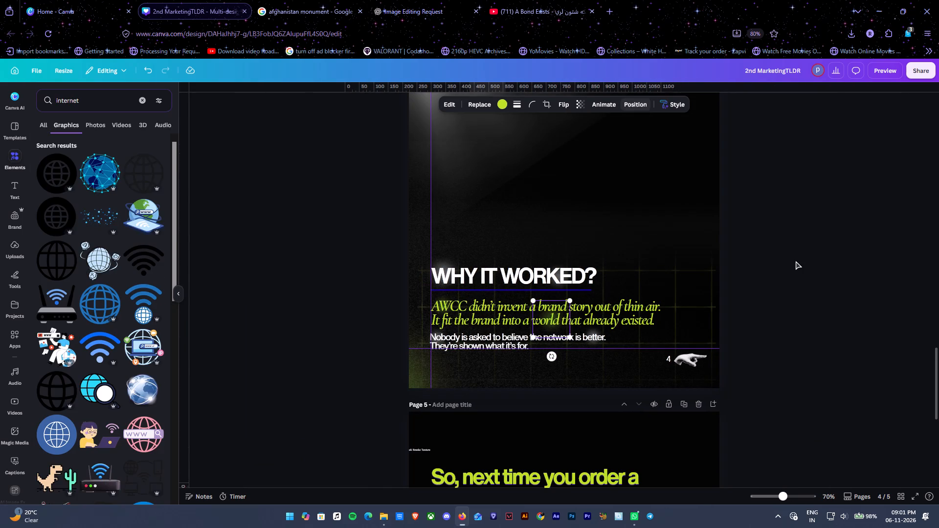
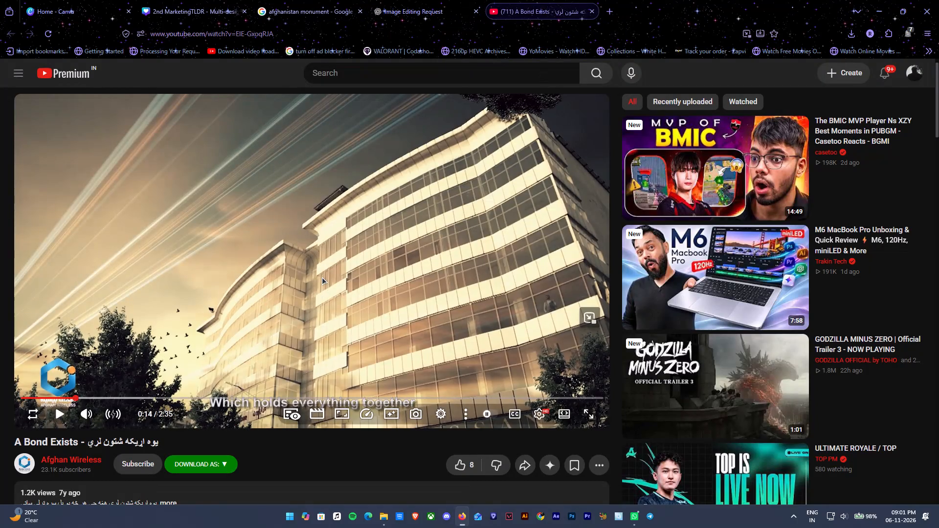
Scrub through the "A Bond Exists" film and capture a still of the four-panel phone-call shot at 0:10 for saving.
{"action": "left_click_drag", "start_coordinate": [67, 402], "coordinate": [60, 400]}
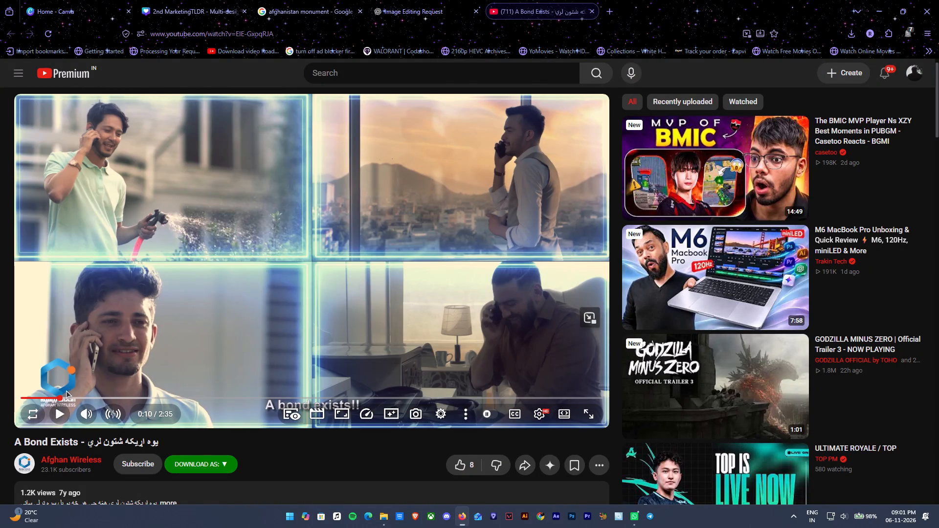
{"action": "left_click", "coordinate": [66, 397]}
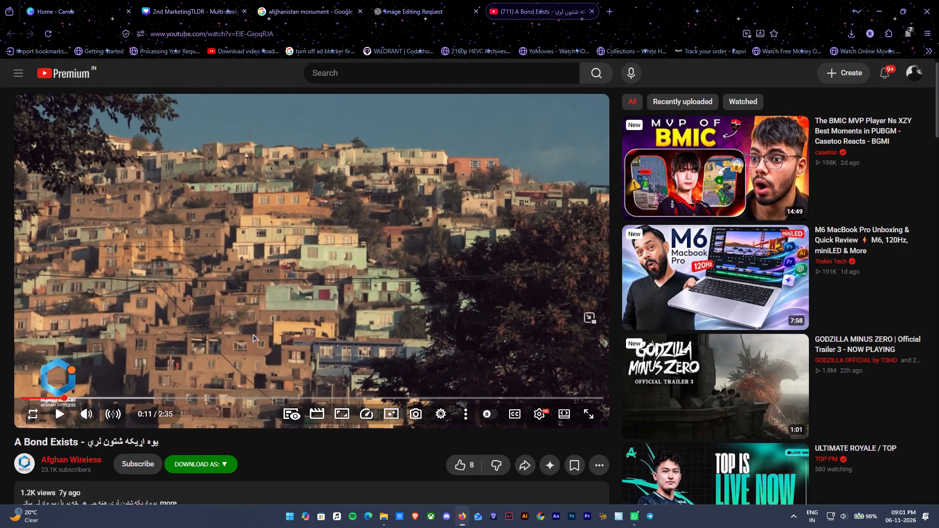
{"action": "left_click_drag", "start_coordinate": [55, 395], "coordinate": [53, 395]}
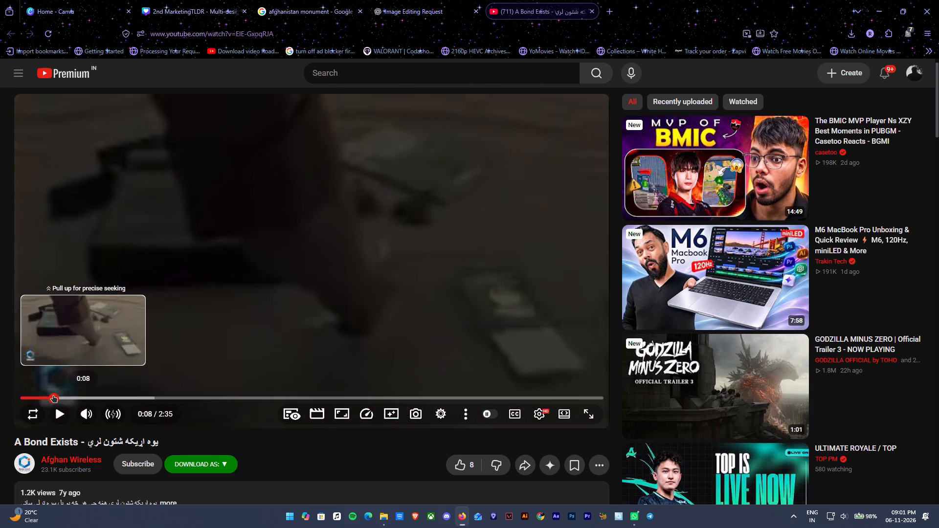
{"action": "left_click_drag", "start_coordinate": [53, 395], "coordinate": [126, 393]}
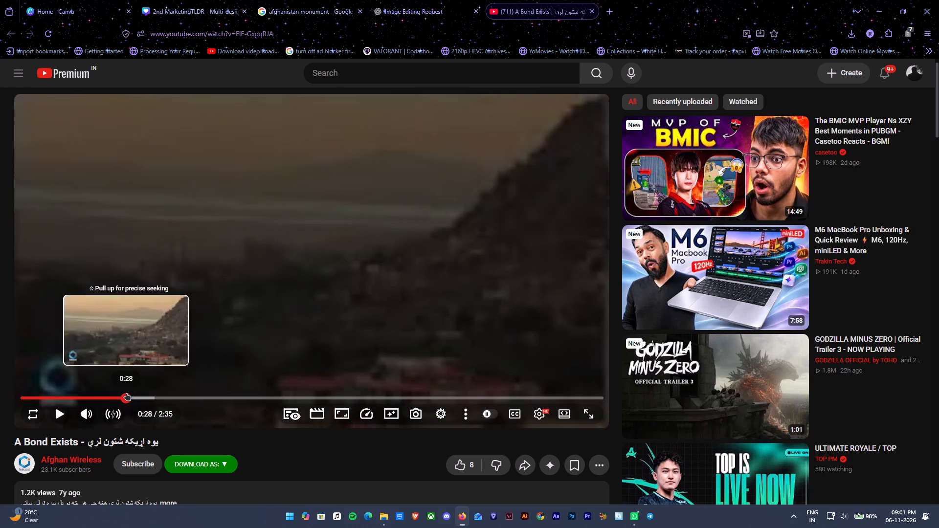
{"action": "left_click_drag", "start_coordinate": [126, 393], "coordinate": [264, 386]}
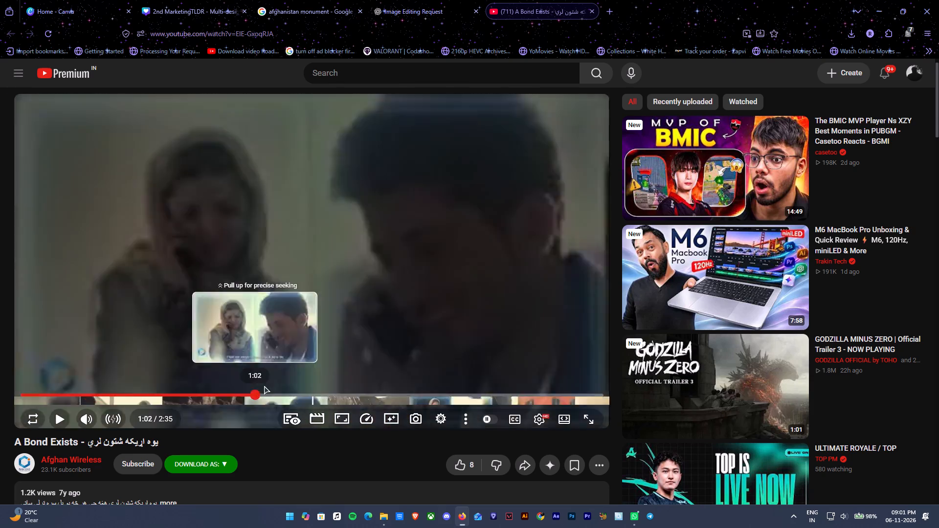
{"action": "left_click_drag", "start_coordinate": [264, 386], "coordinate": [265, 385]}
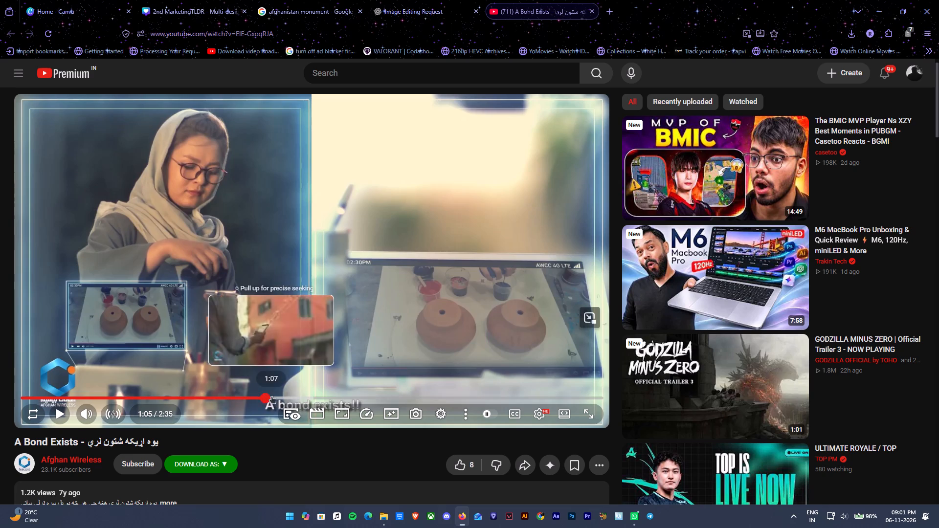
{"action": "left_click_drag", "start_coordinate": [271, 396], "coordinate": [394, 392]}
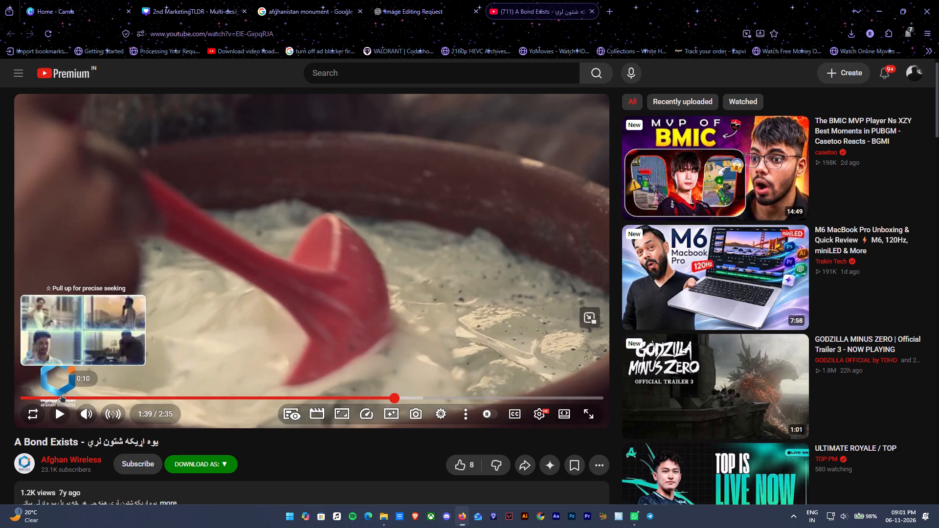
{"action": "left_click", "coordinate": [59, 395]}
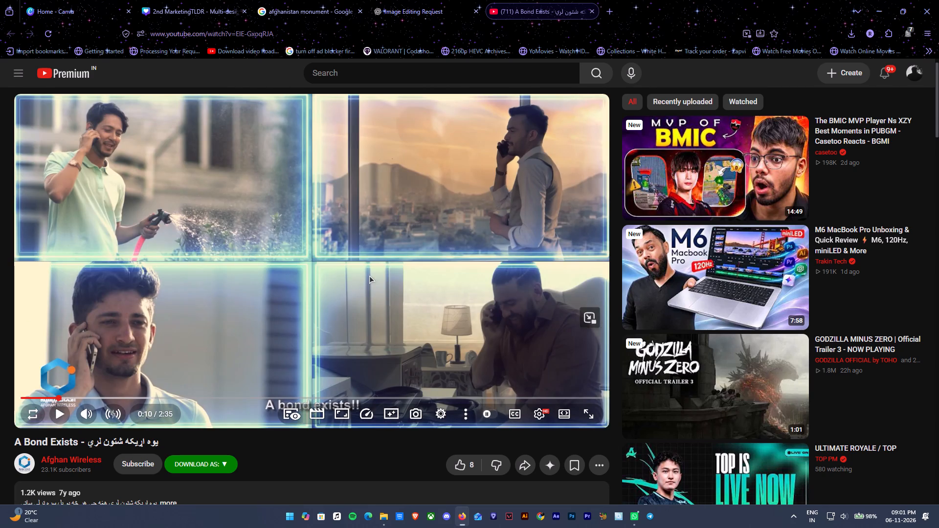
{"action": "left_click", "coordinate": [410, 414]}
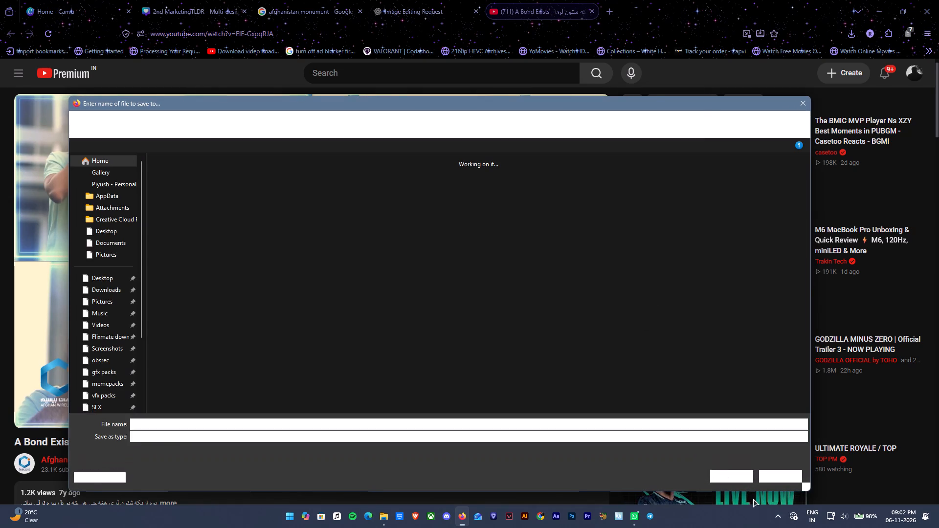
Save the captured four-panel phone-call frame from the Afghan Wireless "A Bond Exists" video as an image.
{"action": "left_click", "coordinate": [728, 474]}
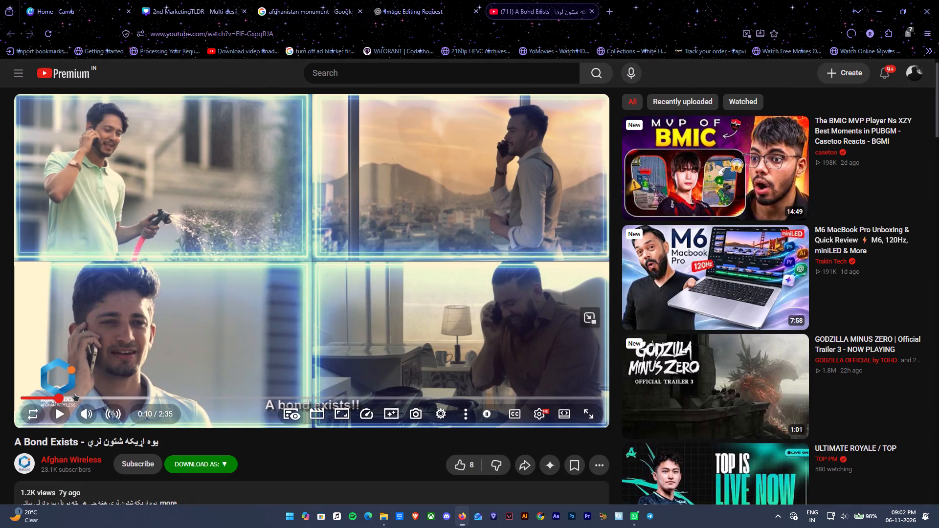
Capture the hillside houses frame at 0:11 of the "A Bond Exists" video and save it as an image.
{"action": "left_click_drag", "start_coordinate": [72, 394], "coordinate": [61, 391]}
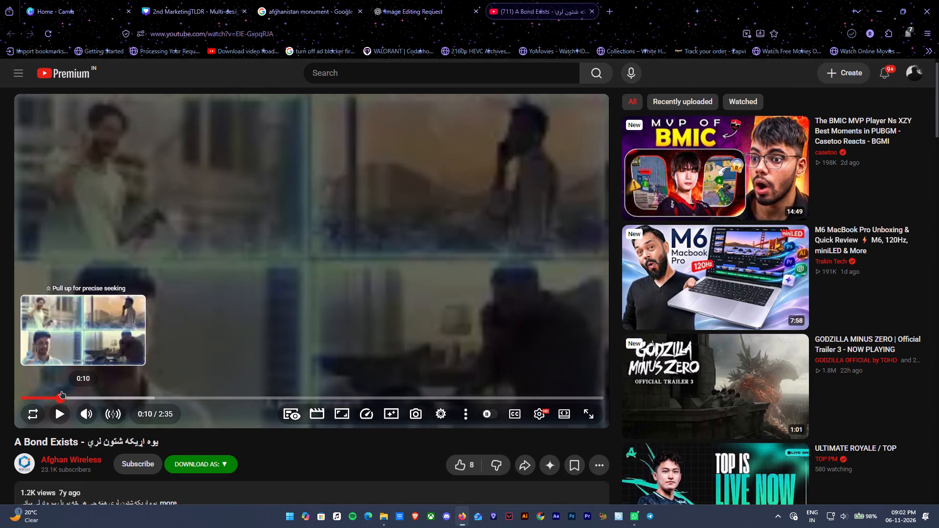
{"action": "left_click_drag", "start_coordinate": [61, 391], "coordinate": [63, 392]}
{"action": "left_click", "coordinate": [416, 415]}
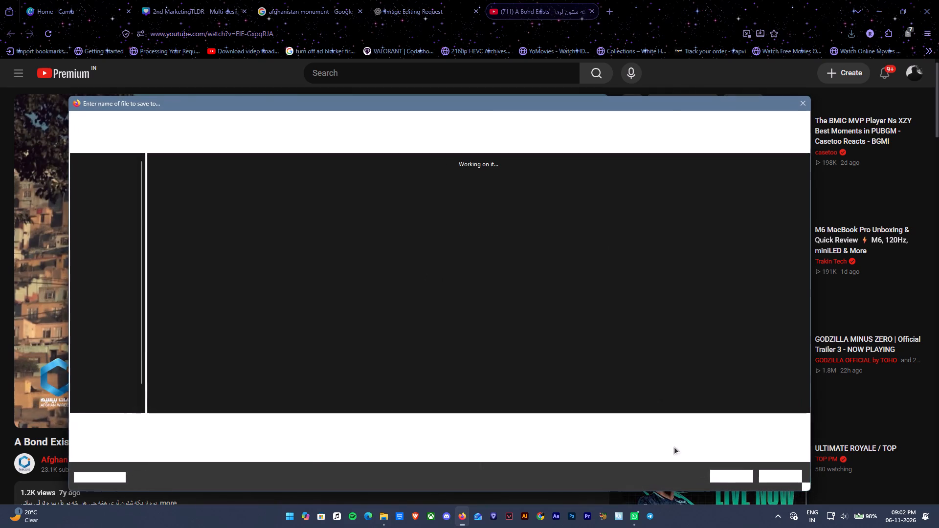
{"action": "left_click", "coordinate": [722, 477]}
Switch to the 2nd MarketingTLDR design, add the downloaded hillside still to page 4 and enlarge it to cover the area above the italic text.
{"action": "left_click", "coordinate": [147, 0]}
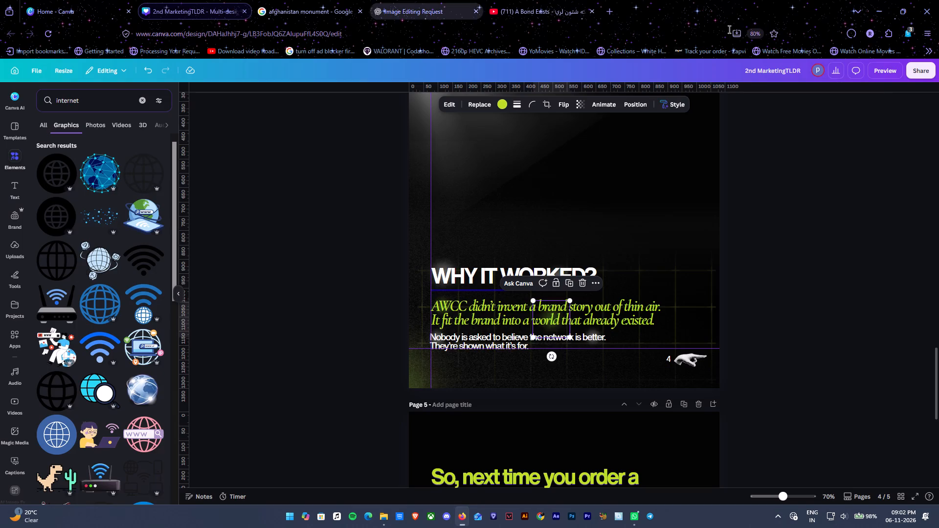
{"action": "left_click", "coordinate": [855, 38]}
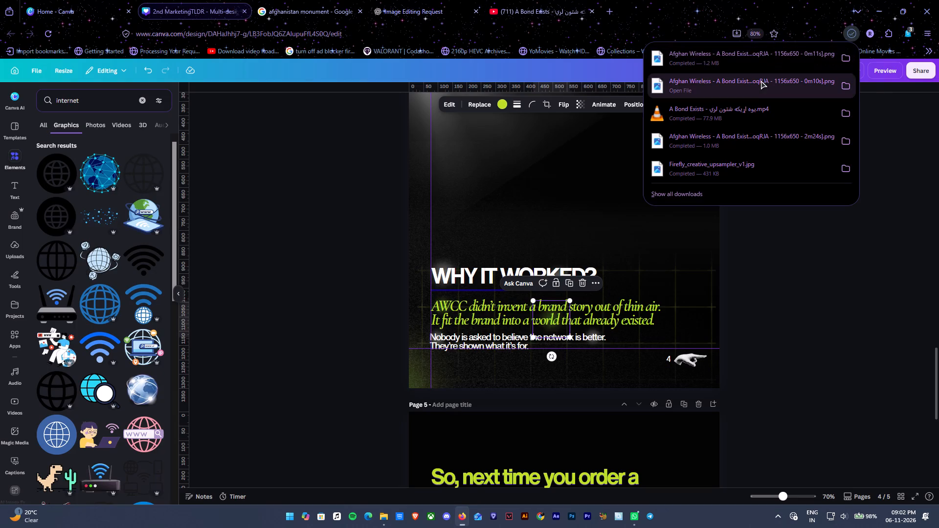
{"action": "left_click_drag", "start_coordinate": [756, 64], "coordinate": [533, 165]}
{"action": "scroll", "coordinate": [582, 245], "scroll_direction": "up", "scroll_amount": 3}
{"action": "left_click_drag", "start_coordinate": [575, 365], "coordinate": [489, 229]}
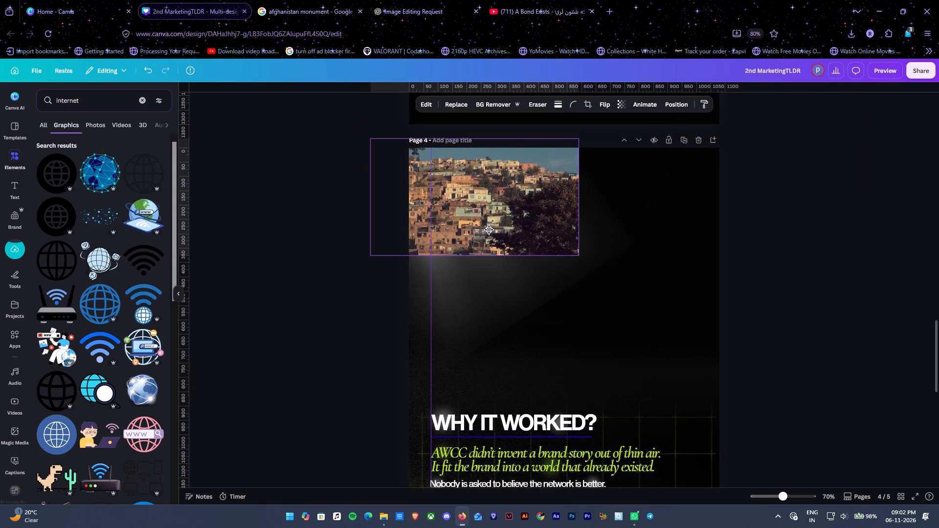
{"action": "left_click_drag", "start_coordinate": [489, 229], "coordinate": [489, 230]}
{"action": "left_click_drag", "start_coordinate": [582, 265], "coordinate": [851, 453]}
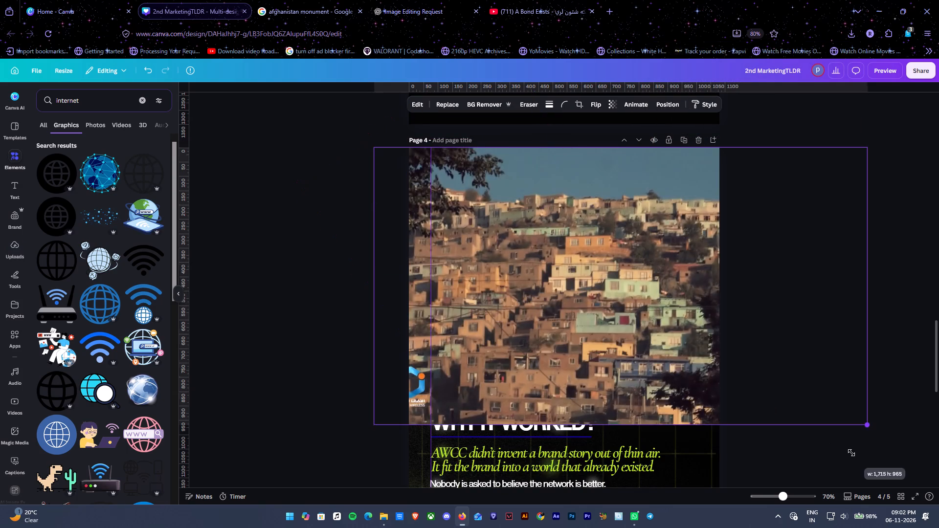
{"action": "left_click_drag", "start_coordinate": [851, 453], "coordinate": [897, 479]}
{"action": "left_click_drag", "start_coordinate": [815, 384], "coordinate": [738, 374]}
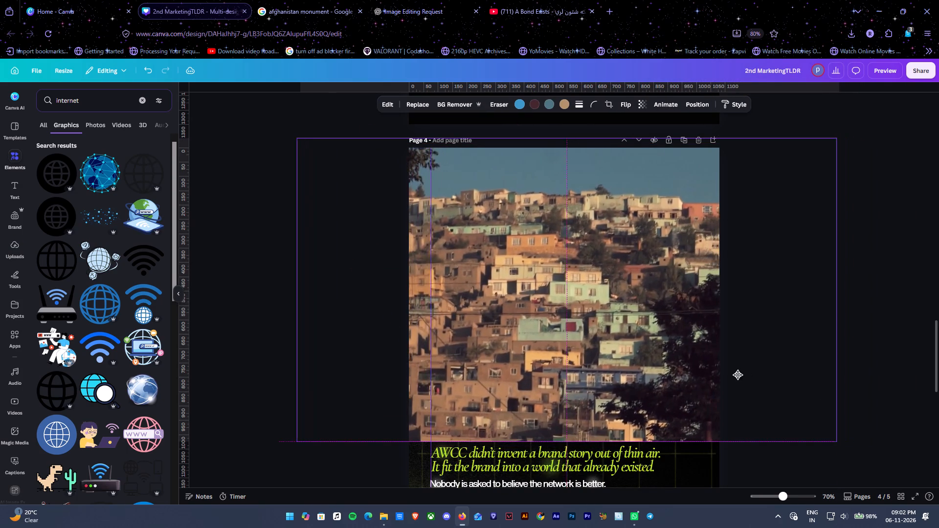
{"action": "left_click_drag", "start_coordinate": [738, 374], "coordinate": [741, 374]}
Send page 4's hillside image backward behind the marketing tldr logo, the light and dark overlays and the "WHY IT WORKED?" text.
{"action": "key", "text": "ctrl+bracketleft"}
{"action": "key", "text": "ctrl+bracketleft"}
{"action": "key", "text": "ctrl+bracketleft"}
{"action": "key", "text": "ctrl+bracketleft"}
{"action": "key", "text": "ctrl+bracketleft"}
{"action": "key", "text": "ctrl+bracketleft"}
{"action": "key", "text": "ctrl+bracketleft"}
{"action": "key", "text": "ctrl+bracketleft"}
{"action": "key", "text": "ctrl+bracketleft"}
{"action": "key", "text": "ctrl+bracketleft"}
{"action": "key", "text": "ctrl+bracketleft"}
{"action": "key", "text": "ctrl+bracketleft"}
{"action": "key", "text": "ctrl+bracketleft"}
{"action": "key", "text": "ctrl+bracketleft"}
{"action": "key", "text": "ctrl+bracketleft"}
{"action": "key", "text": "ctrl+bracketleft"}
{"action": "key", "text": "ctrl+bracketleft"}
{"action": "key", "text": "ctrl+bracketleft"}
{"action": "key", "text": "ctrl+bracketleft"}
{"action": "key", "text": "ctrl+bracketleft"}
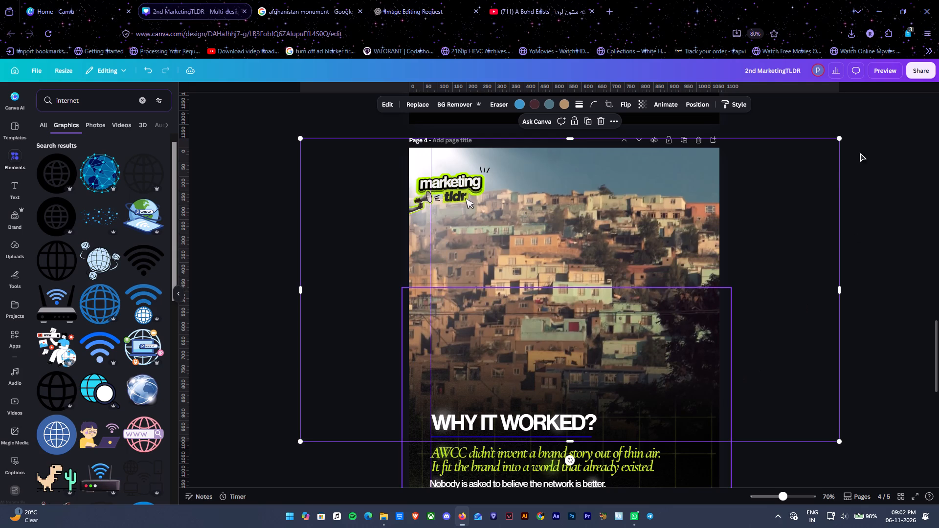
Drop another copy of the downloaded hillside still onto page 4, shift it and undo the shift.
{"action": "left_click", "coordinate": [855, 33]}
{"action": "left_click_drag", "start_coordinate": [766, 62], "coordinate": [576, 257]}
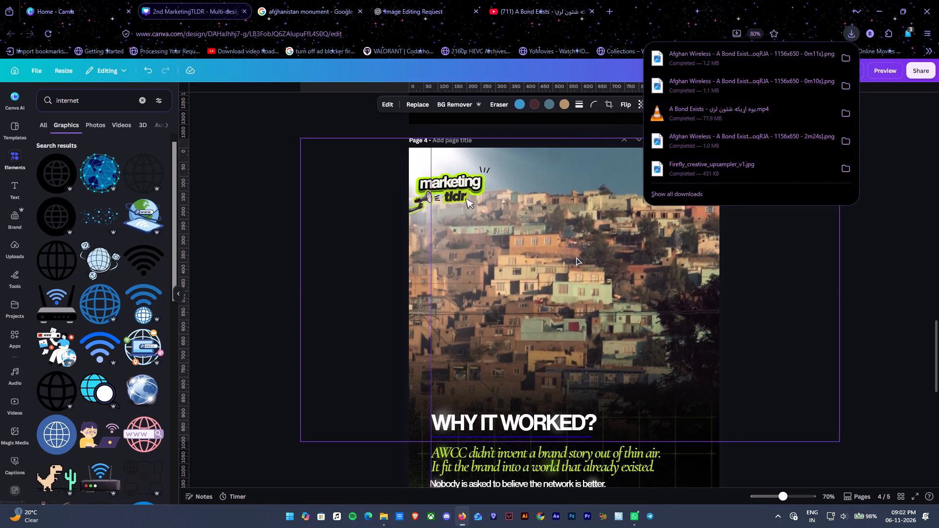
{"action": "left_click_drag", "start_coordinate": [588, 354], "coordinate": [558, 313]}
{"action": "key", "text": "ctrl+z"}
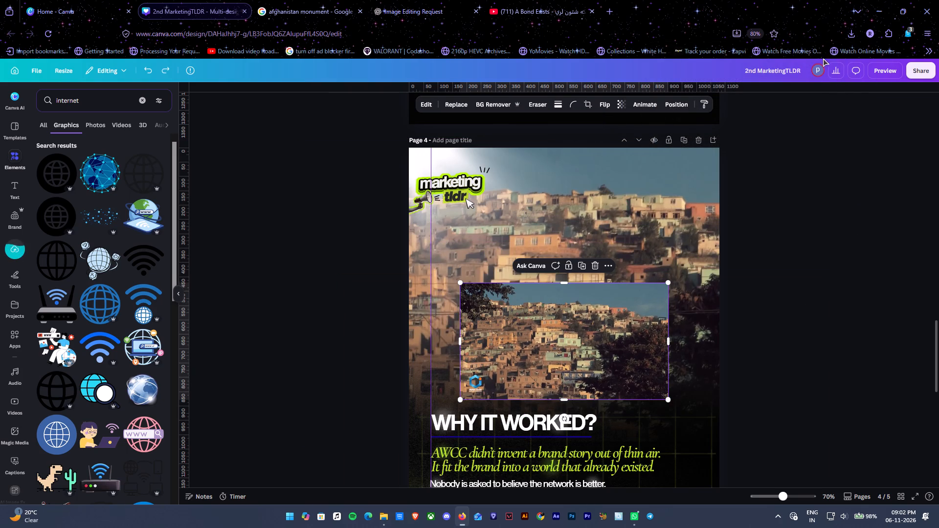
Add the downloaded four-panel phone-call still to page 4 between the logo and heading, deleting the small duplicate hillside image.
{"action": "left_click", "coordinate": [851, 33]}
{"action": "key", "text": "ctrl+z"}
{"action": "left_click_drag", "start_coordinate": [752, 87], "coordinate": [553, 305]}
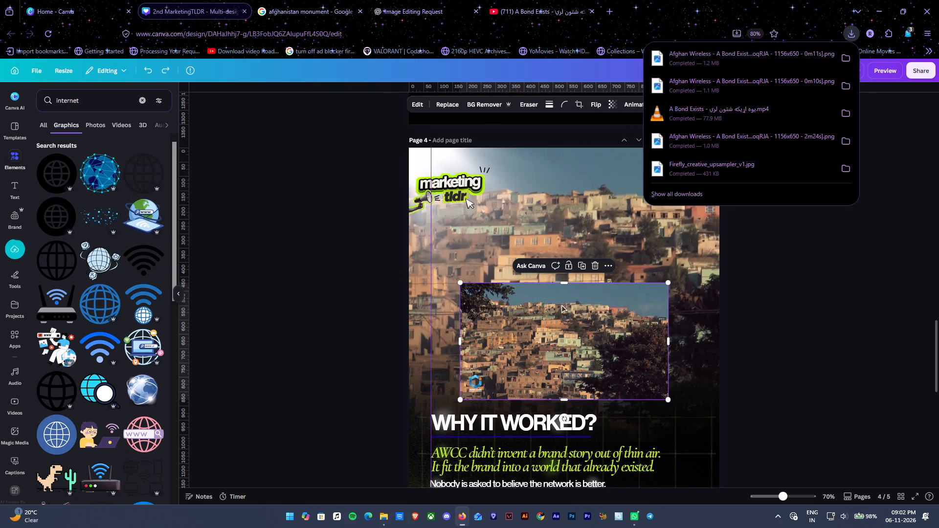
{"action": "left_click_drag", "start_coordinate": [650, 318], "coordinate": [646, 315]}
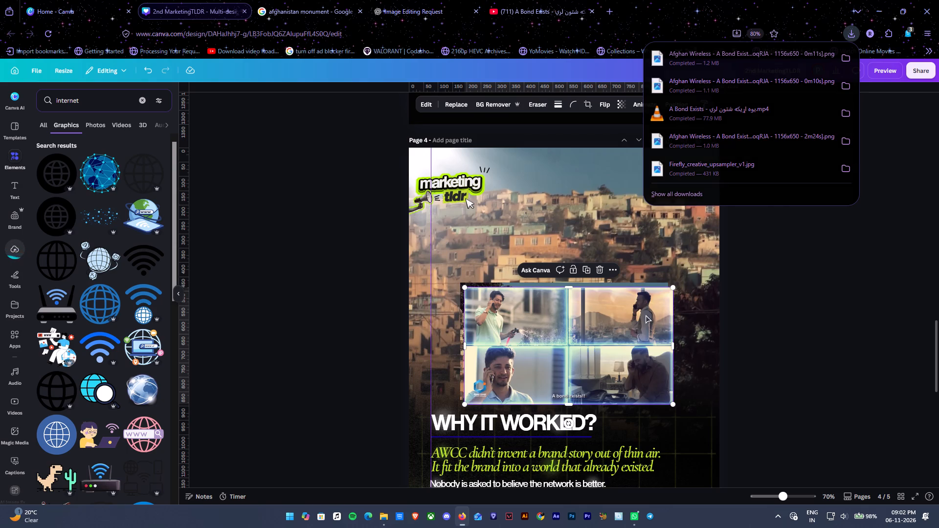
{"action": "left_click_drag", "start_coordinate": [646, 315], "coordinate": [617, 254]}
{"action": "left_click", "coordinate": [658, 325]}
{"action": "key", "text": "Delete"}
{"action": "left_click_drag", "start_coordinate": [588, 285], "coordinate": [581, 286]}
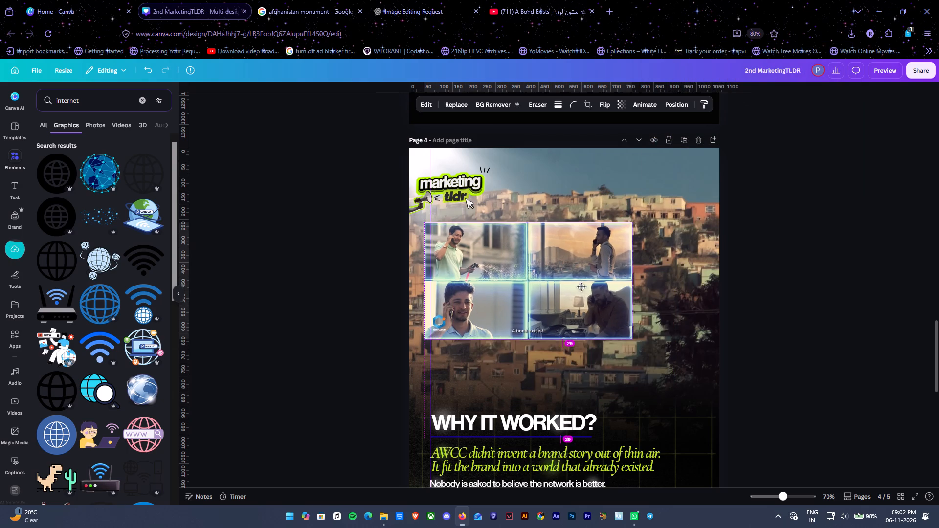
{"action": "left_click_drag", "start_coordinate": [581, 286], "coordinate": [584, 289]}
Apply a whole-image blur to page 4's hillside background photo.
{"action": "left_click", "coordinate": [694, 189]}
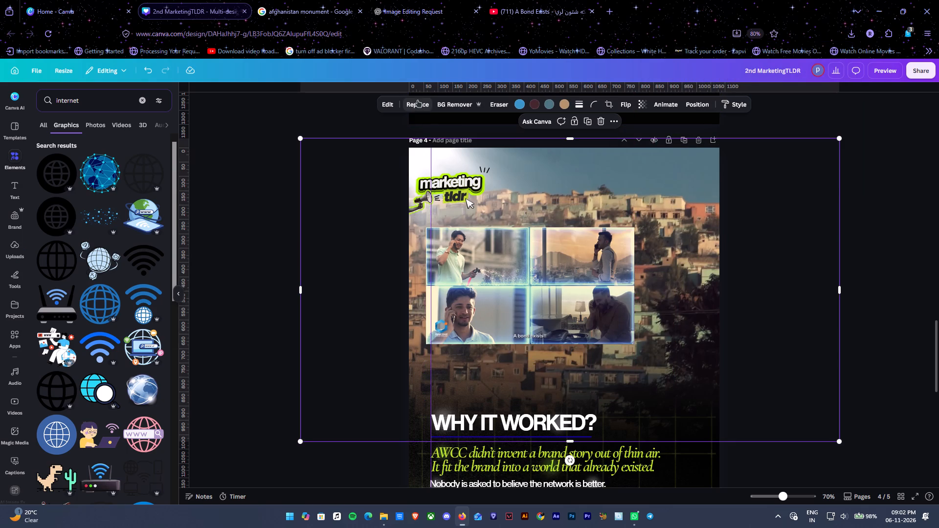
{"action": "left_click", "coordinate": [385, 106]}
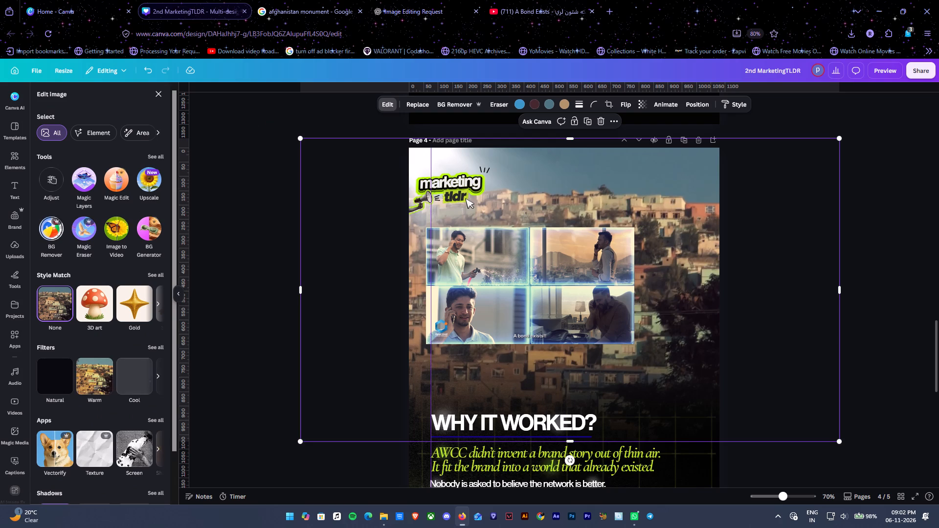
{"action": "left_click", "coordinate": [48, 170]}
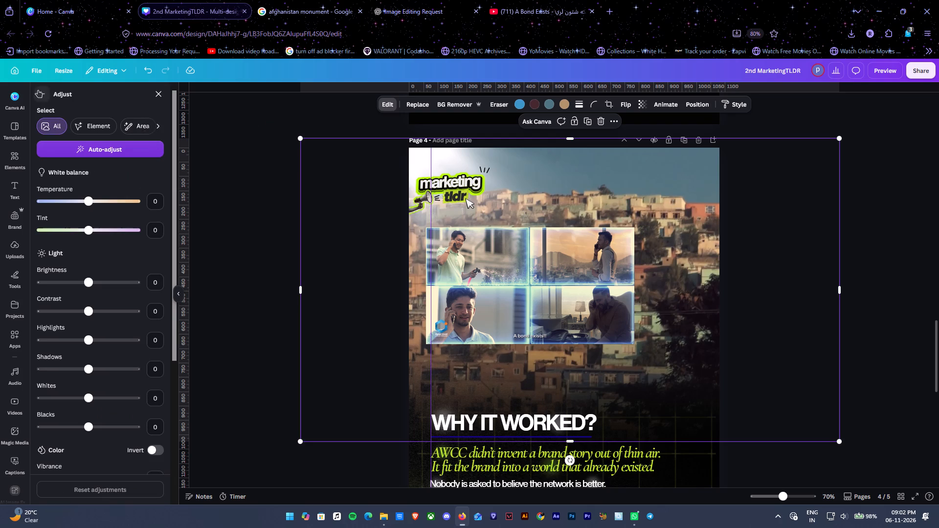
{"action": "left_click", "coordinate": [37, 89]}
{"action": "left_click", "coordinate": [158, 155]}
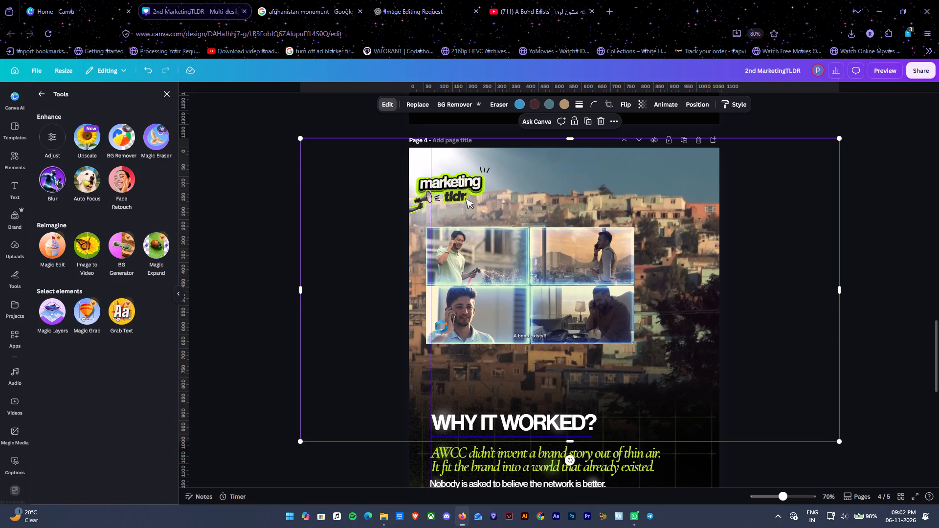
{"action": "left_click", "coordinate": [58, 180]}
{"action": "left_click", "coordinate": [146, 121]}
{"action": "left_click", "coordinate": [80, 153]}
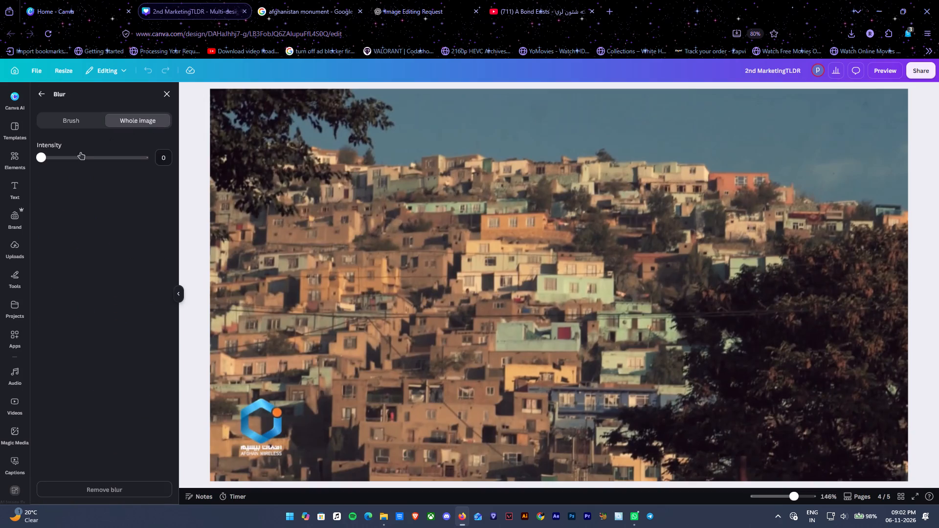
{"action": "left_click", "coordinate": [172, 89]}
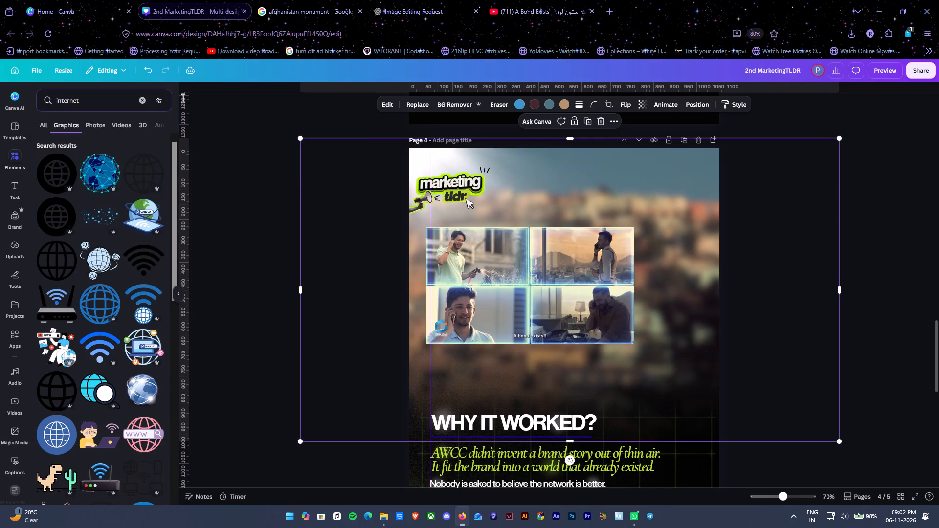
Set the transparency of the rotated white light glow in page 4's upper corner to 58.
{"action": "left_click", "coordinate": [598, 267]}
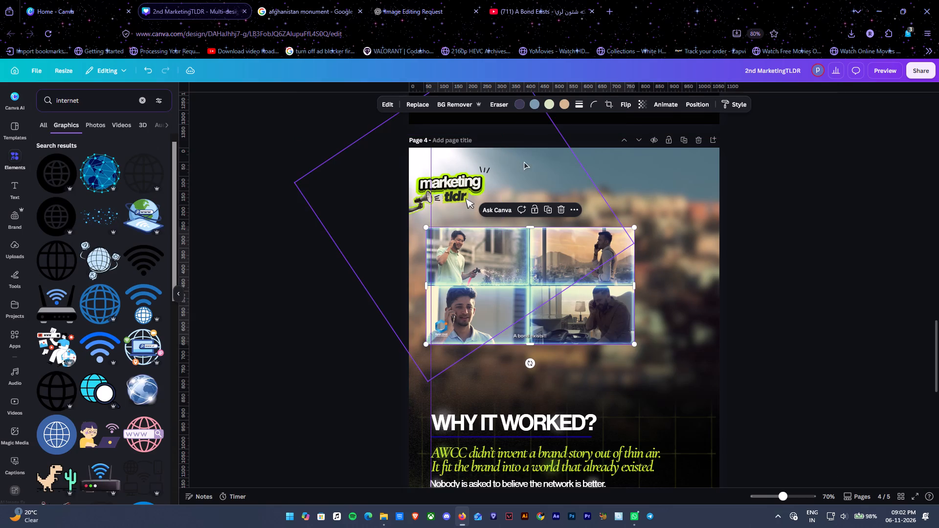
{"action": "left_click", "coordinate": [524, 161]}
{"action": "left_click", "coordinate": [610, 105]}
{"action": "left_click_drag", "start_coordinate": [599, 139], "coordinate": [590, 138]}
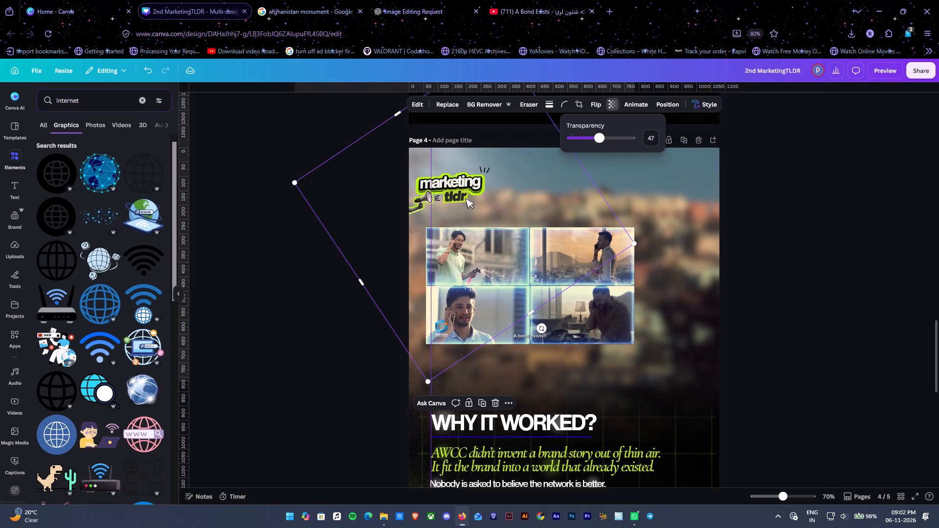
{"action": "left_click_drag", "start_coordinate": [590, 138], "coordinate": [606, 139]}
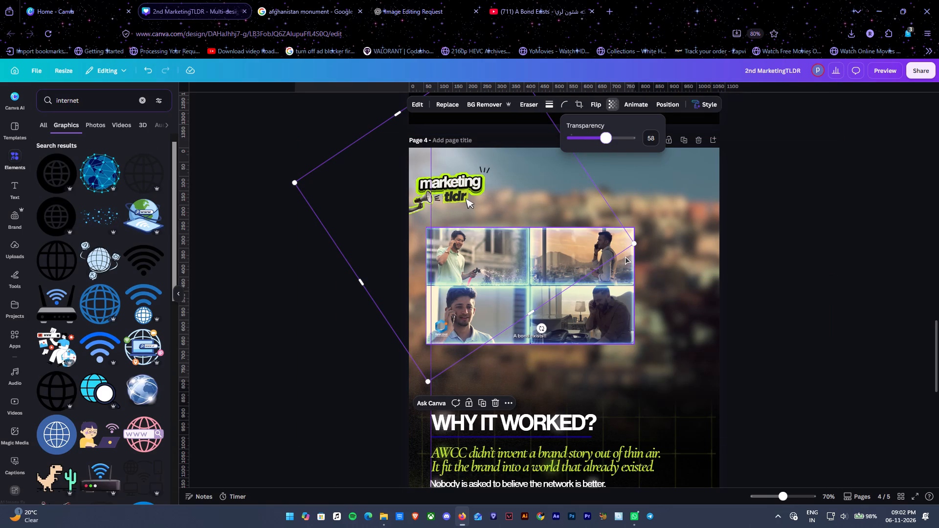
Enlarge page 4's four-panel phone-call still to the full page width and position it between the logo and the "WHY IT WORKED?" heading.
{"action": "left_click", "coordinate": [625, 256]}
{"action": "left_click_drag", "start_coordinate": [633, 344], "coordinate": [714, 373]}
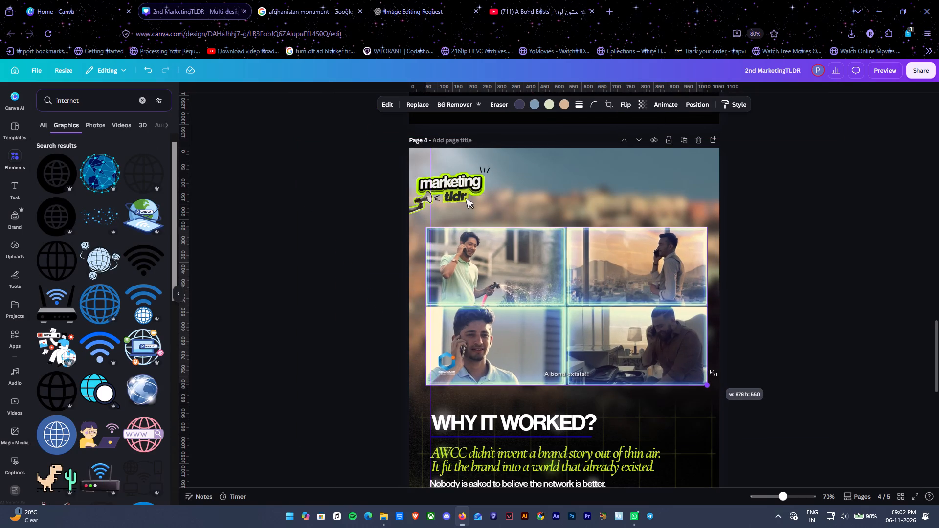
{"action": "left_click_drag", "start_coordinate": [714, 373], "coordinate": [716, 373]}
{"action": "left_click_drag", "start_coordinate": [674, 334], "coordinate": [671, 324]}
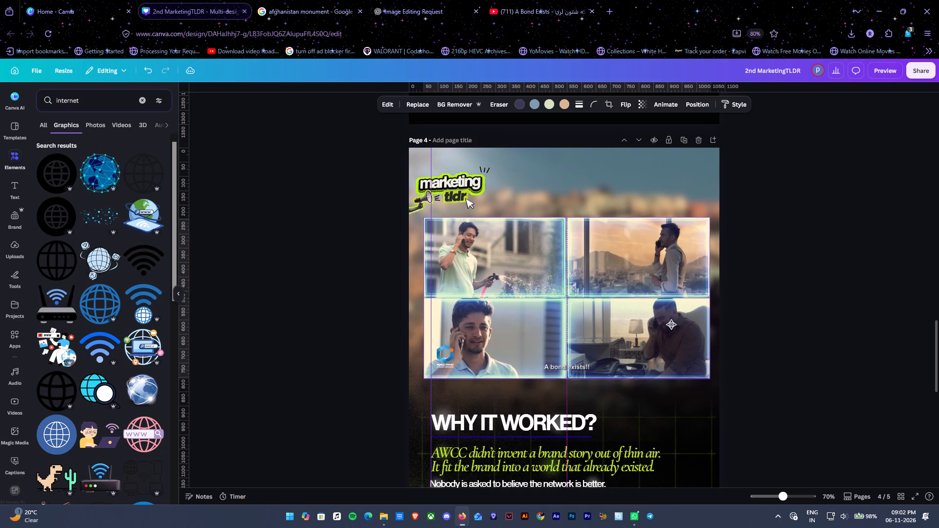
{"action": "left_click_drag", "start_coordinate": [671, 324], "coordinate": [657, 324]}
{"action": "left_click_drag", "start_coordinate": [696, 381], "coordinate": [726, 385]}
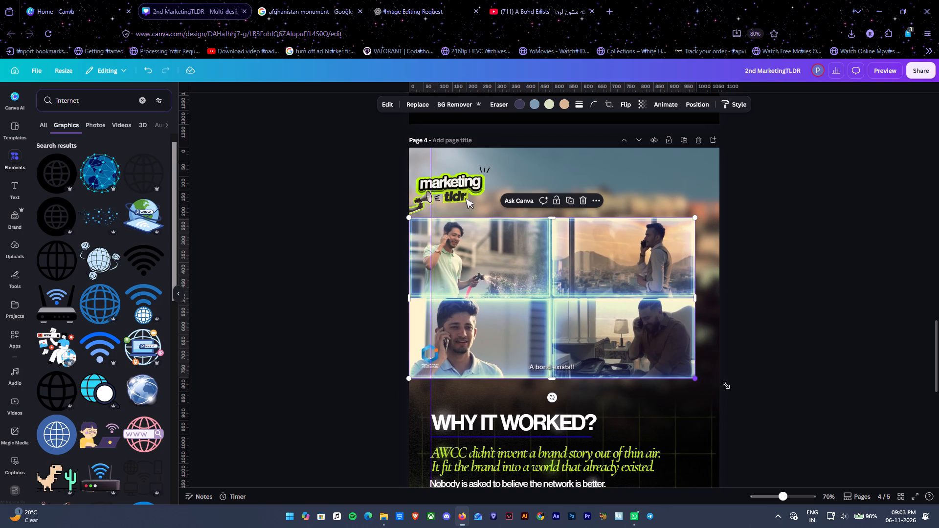
{"action": "left_click_drag", "start_coordinate": [726, 385], "coordinate": [727, 386]}
{"action": "left_click_drag", "start_coordinate": [701, 344], "coordinate": [700, 336]}
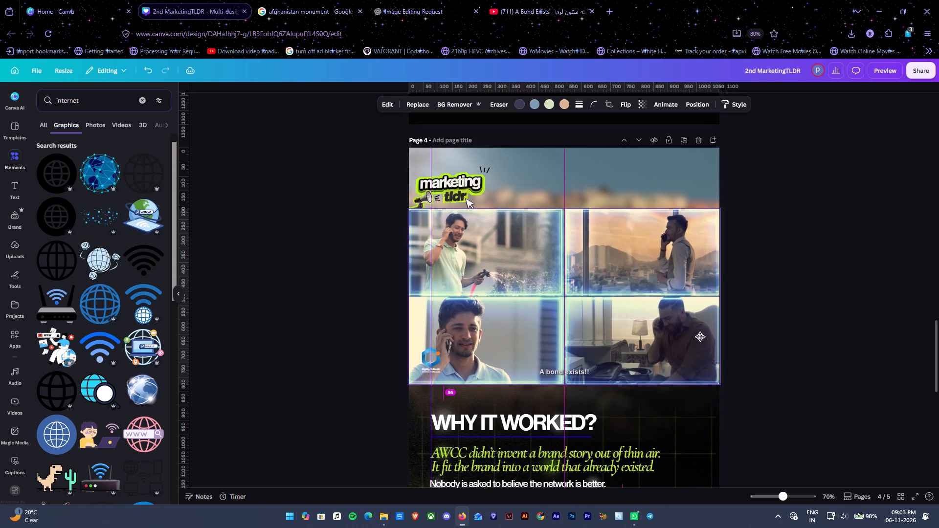
{"action": "left_click_drag", "start_coordinate": [700, 336], "coordinate": [701, 338]}
{"action": "left_click", "coordinate": [833, 274]}
{"action": "scroll", "coordinate": [833, 274], "scroll_direction": "down", "scroll_amount": 1}
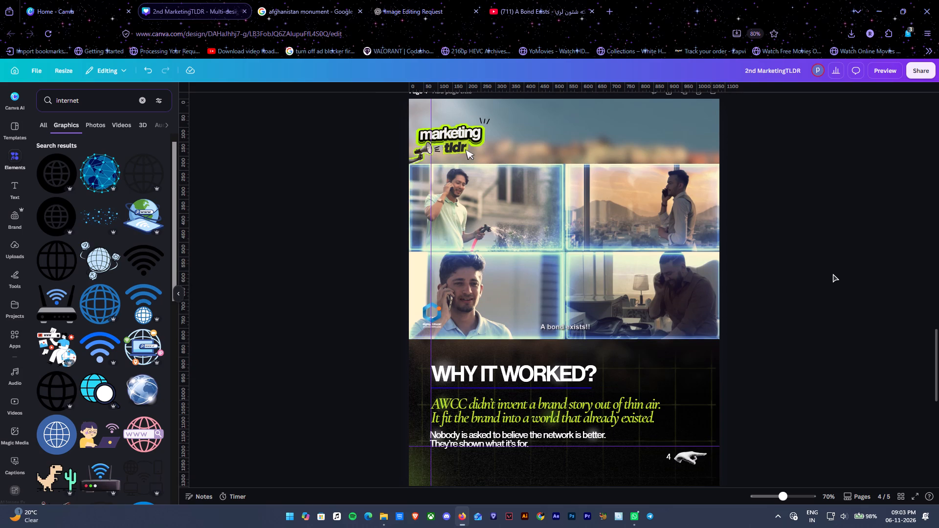
Nudge page 4's four-panel phone-call still slightly upward toward the logo, keeping it aligned to the full page width.
{"action": "scroll", "coordinate": [833, 274], "scroll_direction": "down", "scroll_amount": 2}
{"action": "scroll", "coordinate": [833, 274], "scroll_direction": "up", "scroll_amount": 2}
{"action": "left_click_drag", "start_coordinate": [666, 226], "coordinate": [665, 221]}
{"action": "left_click", "coordinate": [783, 213]}
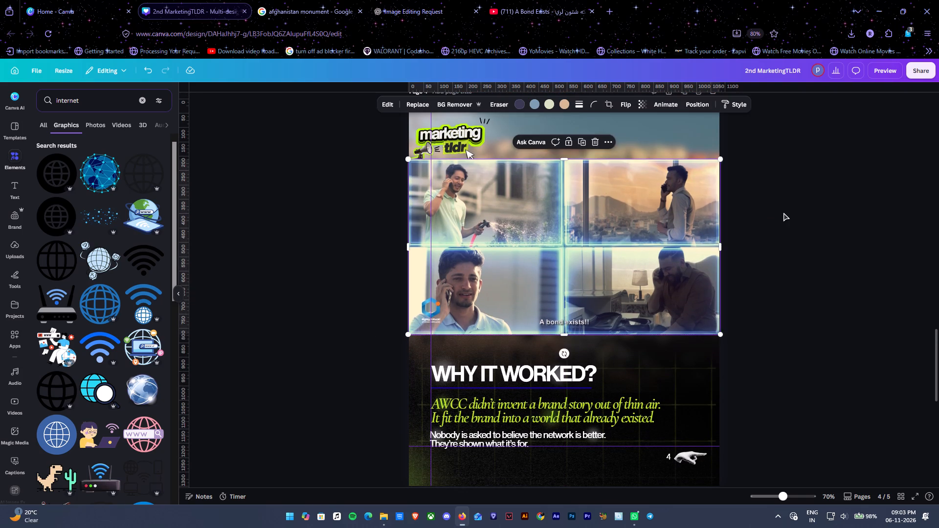
Nudge page 4's green italic AWCC text slightly upward so it sits evenly spaced between the heading and the white body text.
{"action": "scroll", "coordinate": [782, 221], "scroll_direction": "down", "scroll_amount": 1}
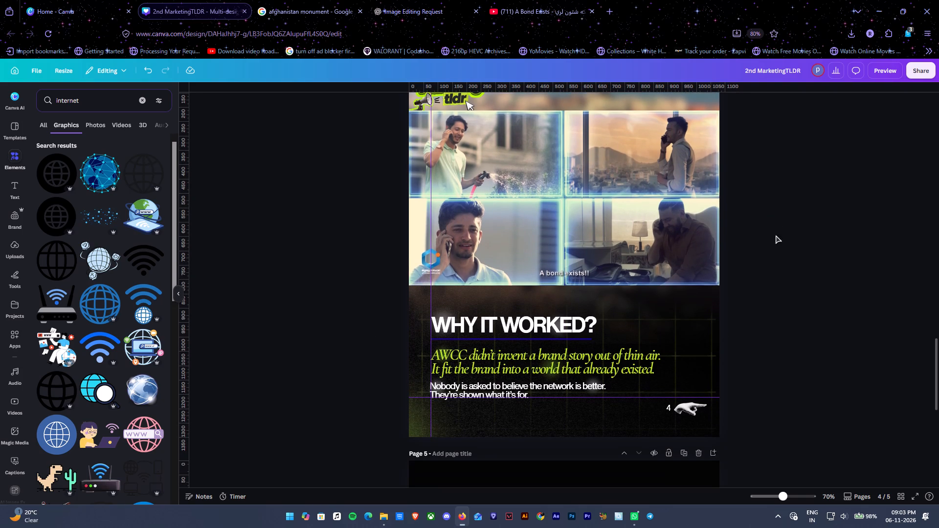
{"action": "left_click", "coordinate": [646, 371]}
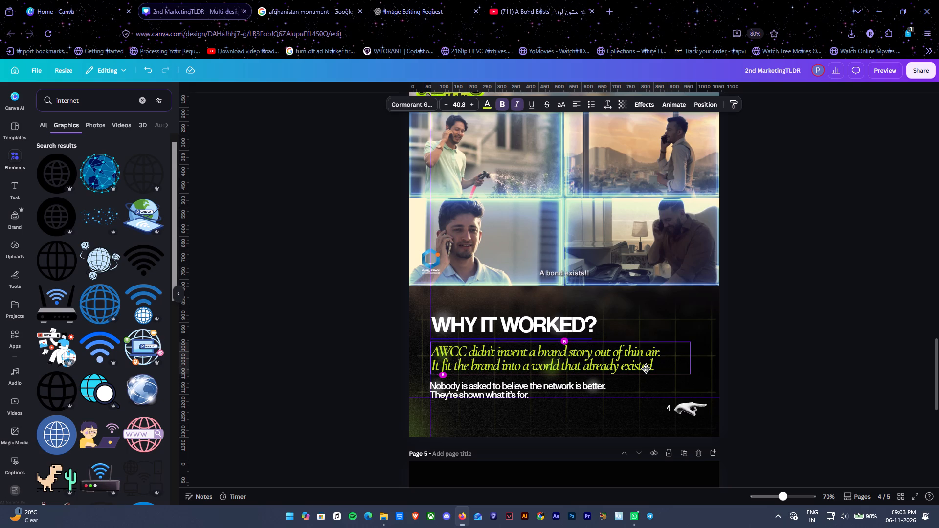
{"action": "left_click", "coordinate": [760, 332]}
Review the carousel's pages from page 2's "THE PROBLEM" layout through to the closing page 5.
{"action": "scroll", "coordinate": [760, 332], "scroll_direction": "up", "scroll_amount": 2}
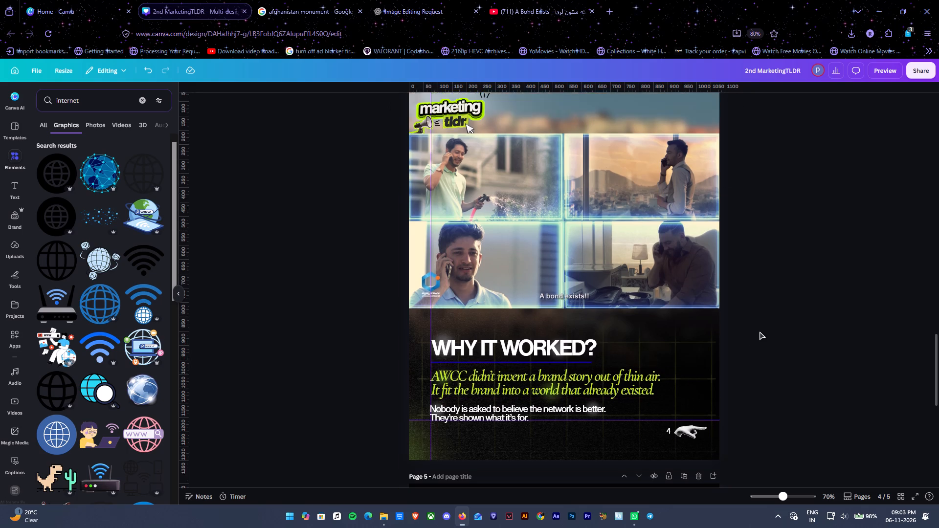
{"action": "scroll", "coordinate": [760, 331], "scroll_direction": "up", "scroll_amount": 10}
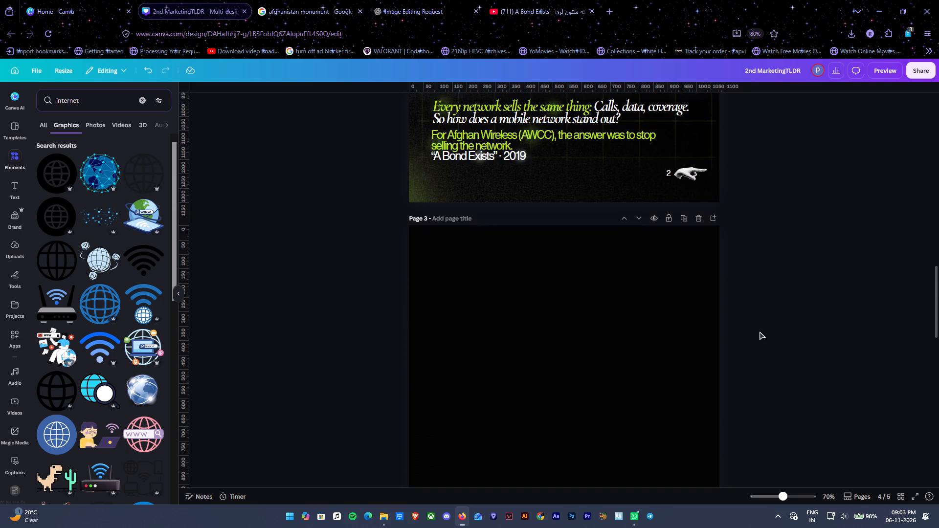
{"action": "scroll", "coordinate": [760, 331], "scroll_direction": "up", "scroll_amount": 3}
{"action": "scroll", "coordinate": [760, 331], "scroll_direction": "down", "scroll_amount": 5}
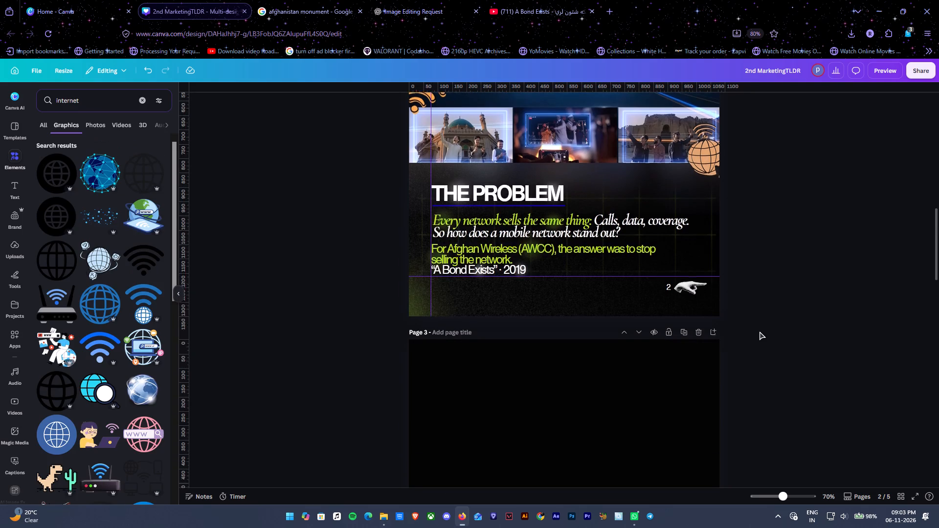
{"action": "scroll", "coordinate": [760, 331], "scroll_direction": "down", "scroll_amount": 12}
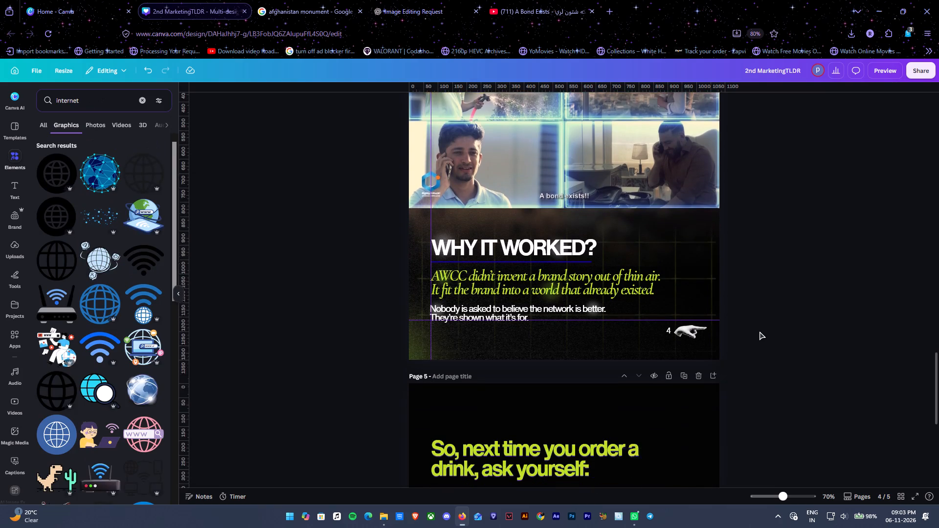
{"action": "scroll", "coordinate": [760, 331], "scroll_direction": "down", "scroll_amount": 4}
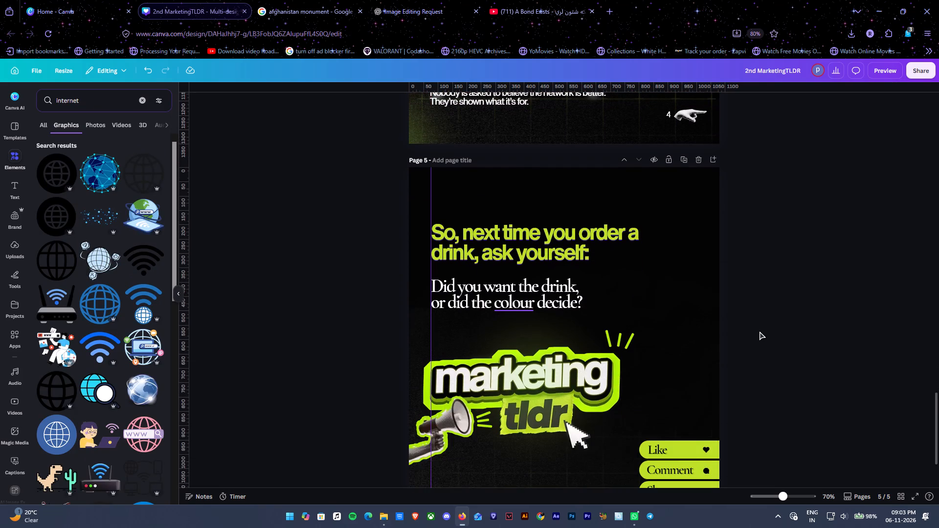
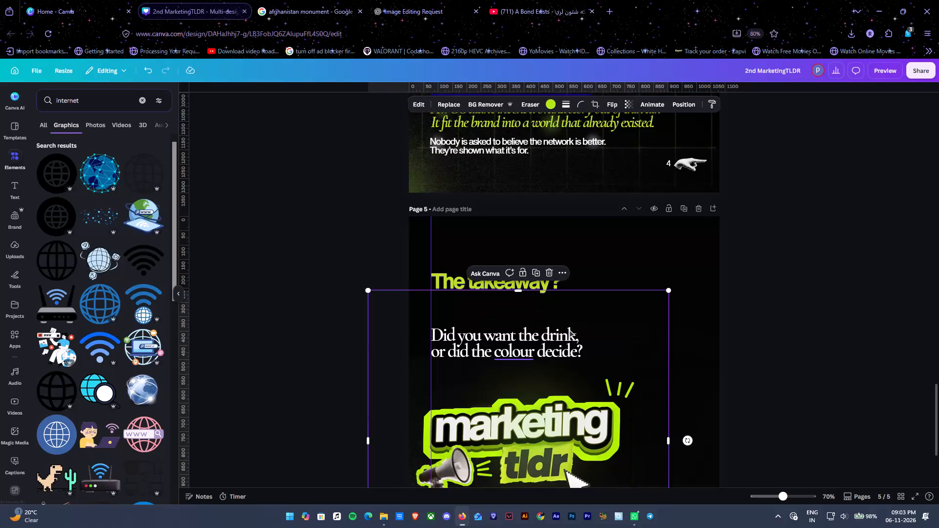
Crop the empty area off the top of page 5's "marketing tldr" graphic, down to just above the lettering.
{"action": "key", "text": "alt+1"}
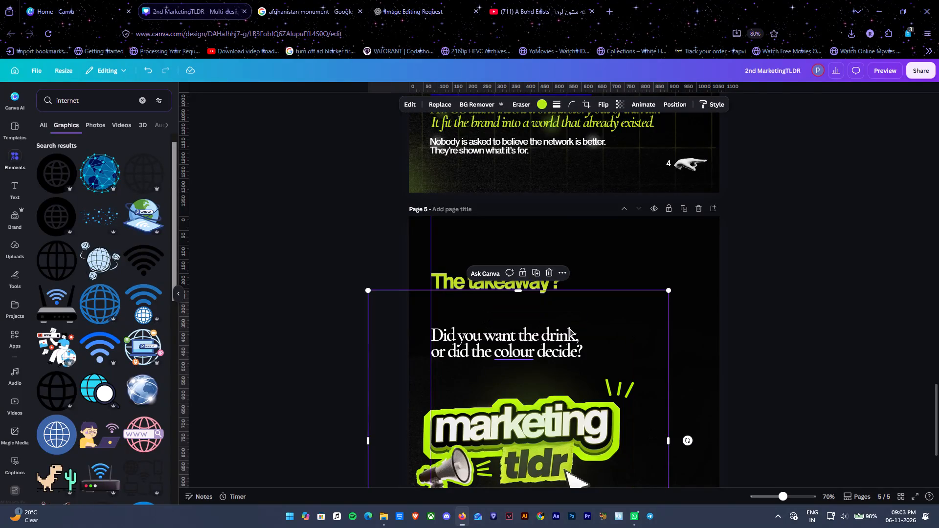
{"action": "left_click_drag", "start_coordinate": [515, 291], "coordinate": [515, 301]}
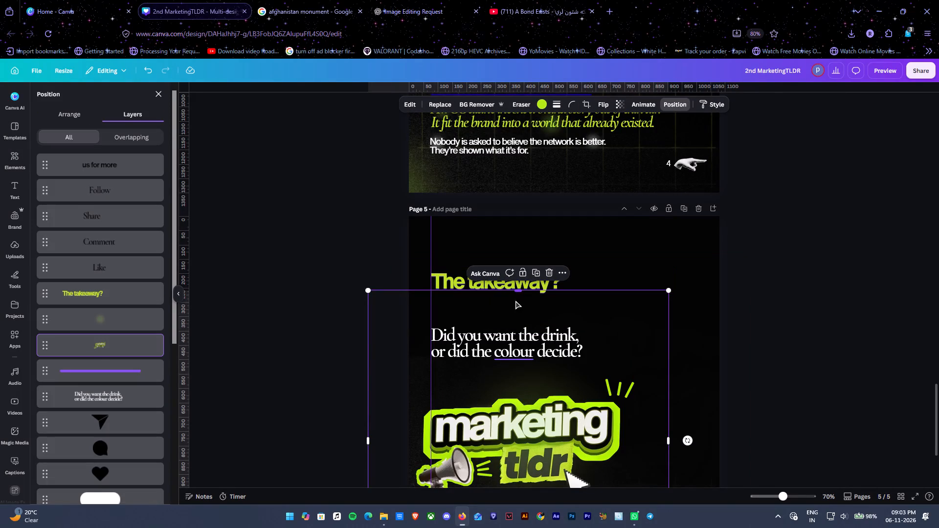
{"action": "left_click_drag", "start_coordinate": [515, 301], "coordinate": [519, 377]}
Replace page 5's drink-and-colour question with the copied text "Sell the feeling, not the signal. When the product is the same, the story becomes the difference.".
{"action": "double_click", "coordinate": [549, 335]}
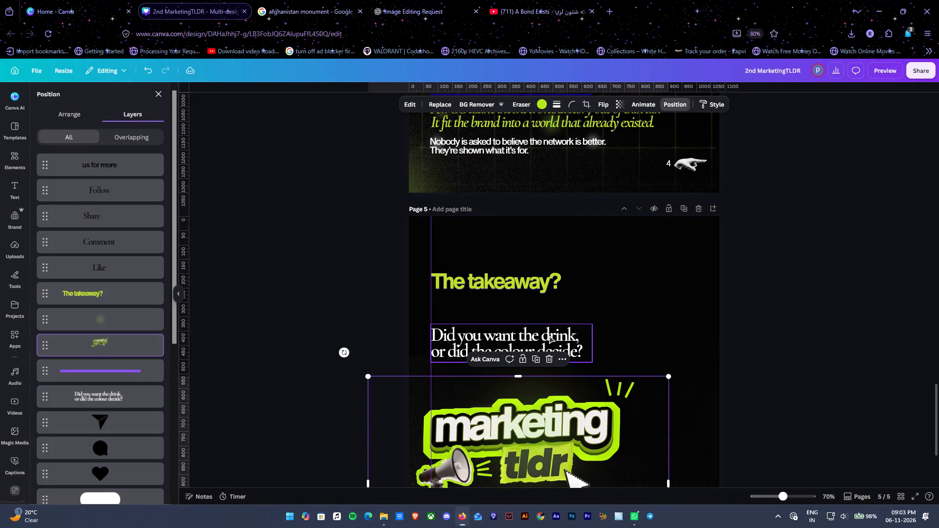
{"action": "key", "text": "ctrl+a"}
{"action": "key", "text": "ctrl+v"}
{"action": "left_click", "coordinate": [766, 303]}
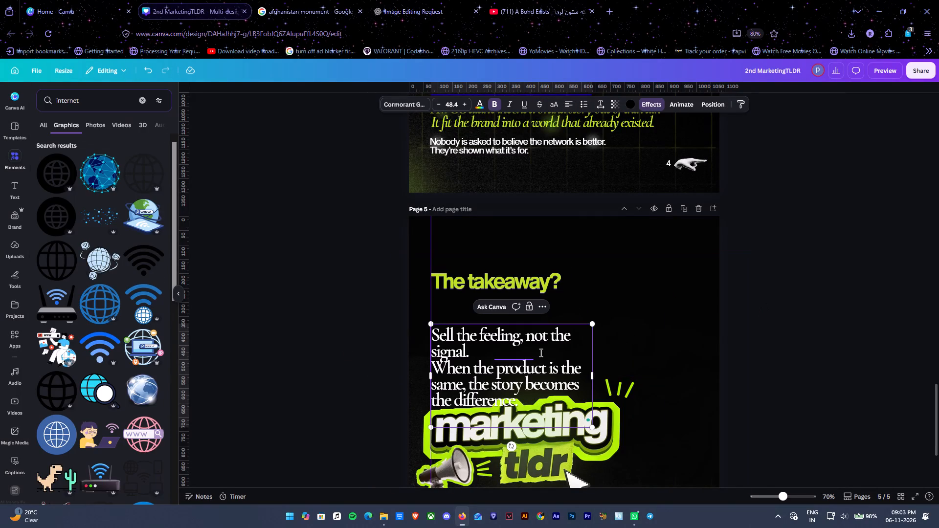
Widen page 5's "Sell the feeling" text box so the text wraps onto three lines, and move it up just beneath "The takeaway?".
{"action": "left_click", "coordinate": [541, 352]}
{"action": "left_click", "coordinate": [812, 327]}
{"action": "left_click", "coordinate": [545, 351]}
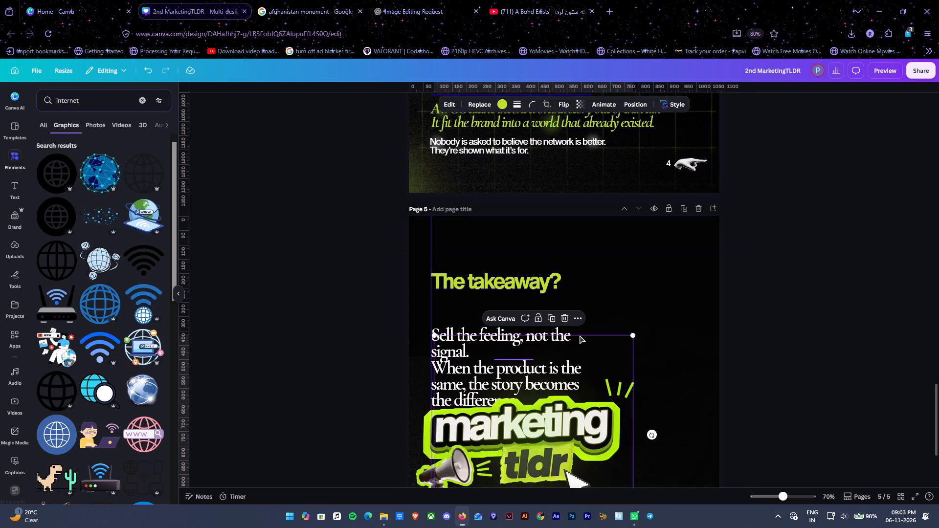
{"action": "left_click", "coordinate": [585, 324]}
{"action": "left_click", "coordinate": [580, 332]}
{"action": "left_click_drag", "start_coordinate": [593, 376], "coordinate": [684, 372]}
{"action": "left_click_drag", "start_coordinate": [586, 345], "coordinate": [587, 321]}
{"action": "left_click", "coordinate": [775, 332]}
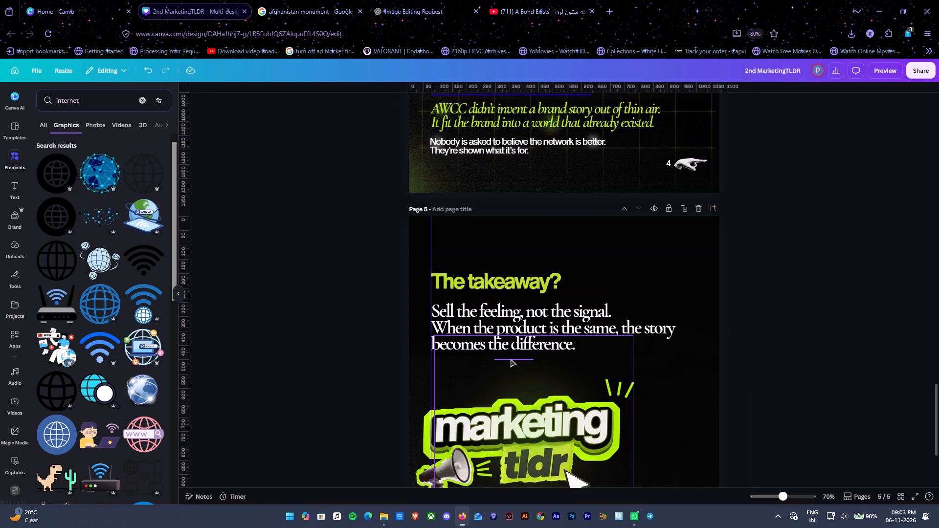
Move page 5's short purple line up so it underlines the word "signal." in the takeaway text.
{"action": "left_click", "coordinate": [511, 359]}
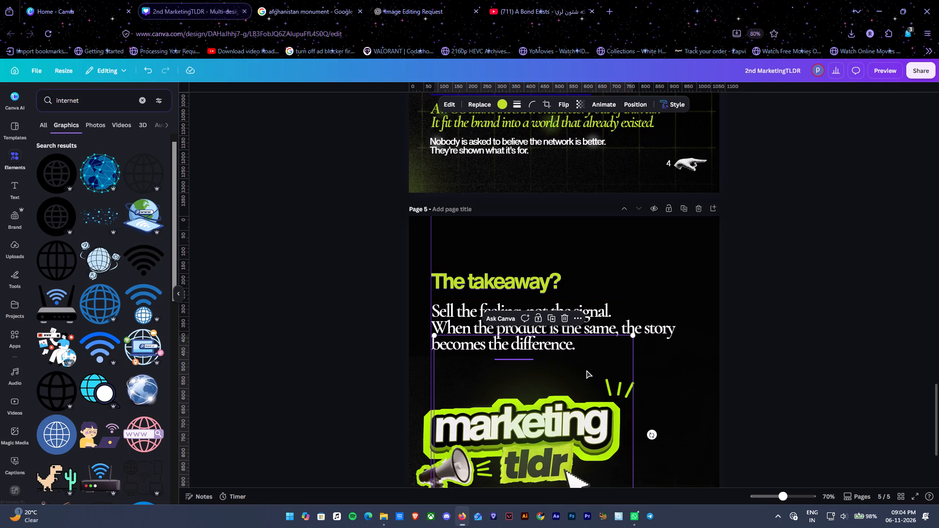
{"action": "left_click", "coordinate": [736, 333]}
{"action": "scroll", "coordinate": [542, 353], "scroll_direction": "up", "scroll_amount": 2, "text": "ctrl+alt"}
{"action": "key", "text": "alt+1"}
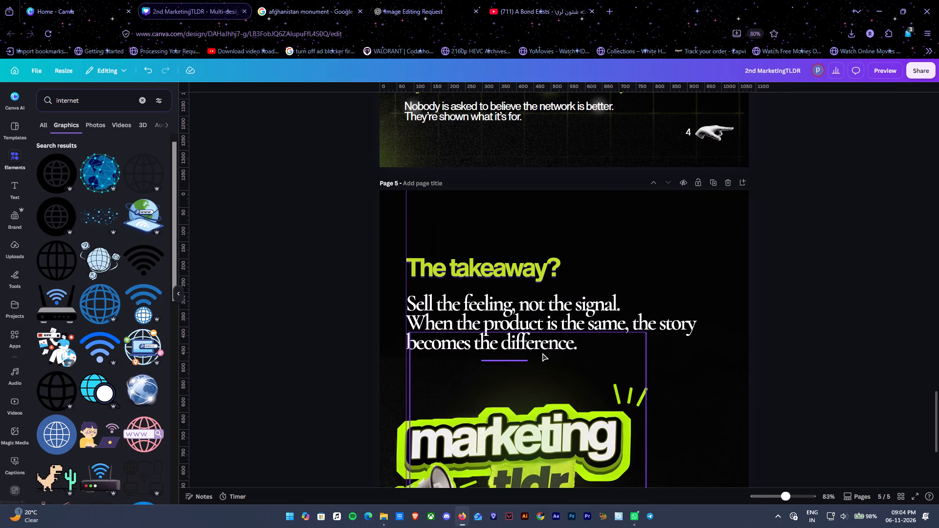
{"action": "left_click", "coordinate": [111, 368]}
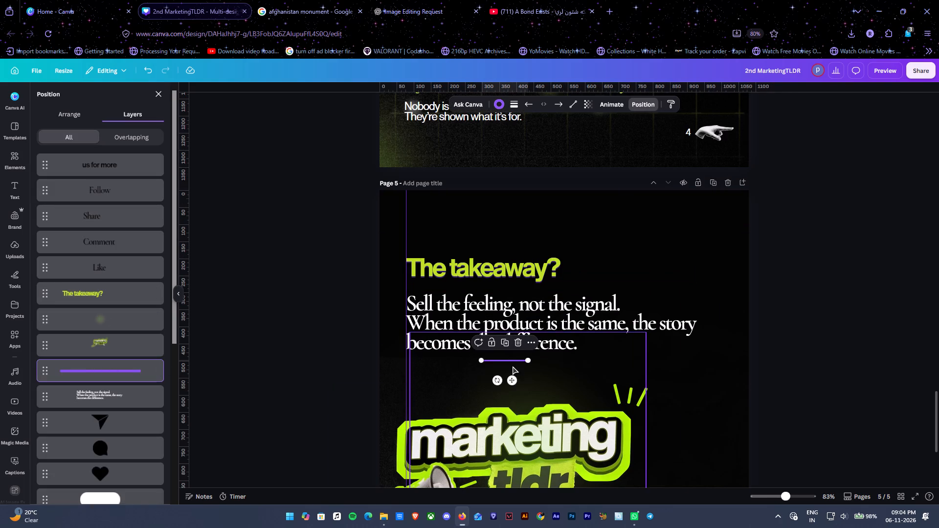
{"action": "left_click_drag", "start_coordinate": [512, 381], "coordinate": [677, 354]}
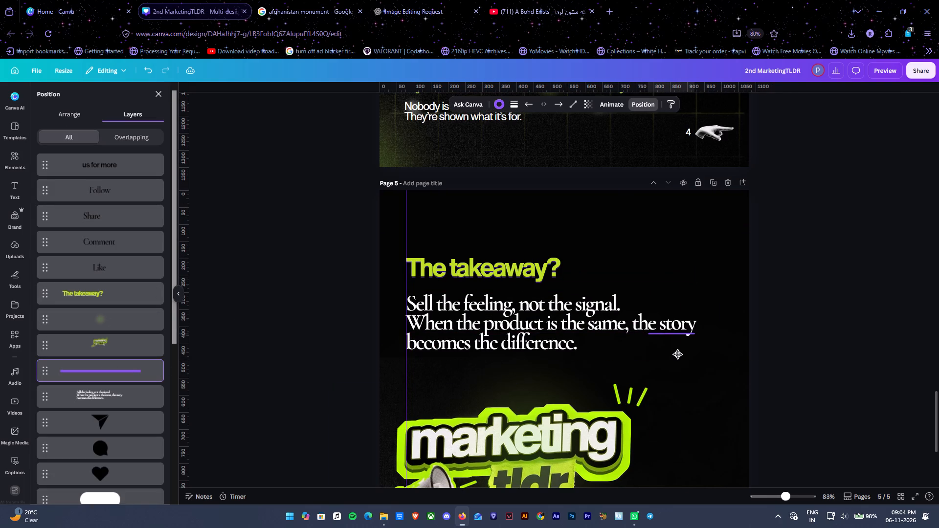
{"action": "left_click_drag", "start_coordinate": [677, 354], "coordinate": [603, 332]}
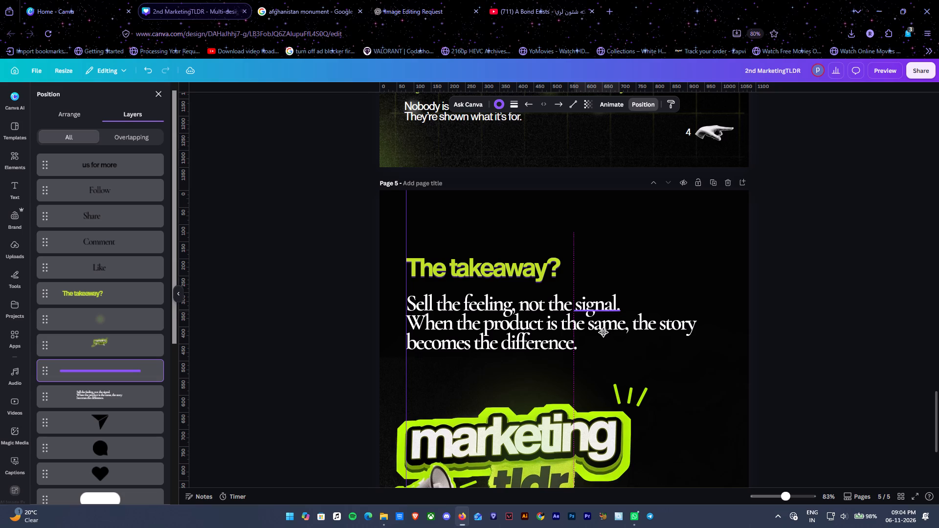
{"action": "left_click_drag", "start_coordinate": [603, 332], "coordinate": [604, 336]}
Recolour the underline beneath "signal." to the design's orange and send it backward in the layer order.
{"action": "left_click", "coordinate": [496, 104]}
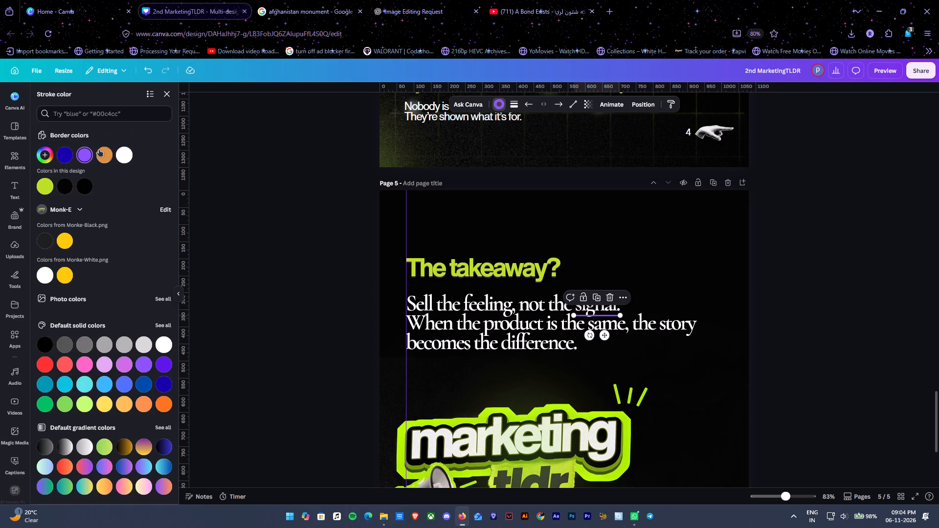
{"action": "left_click", "coordinate": [99, 149]}
{"action": "key", "text": "ctrl+bracketleft"}
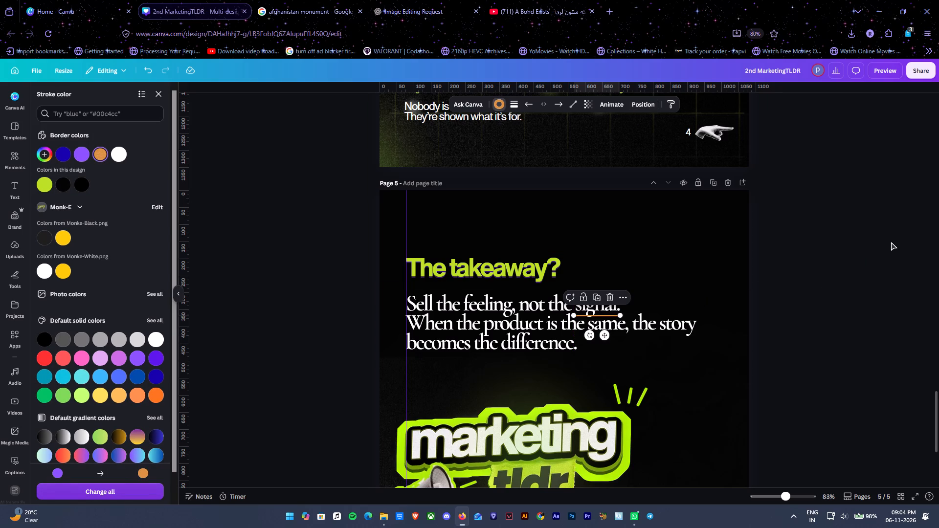
{"action": "key", "text": "ctrl+bracketleft"}
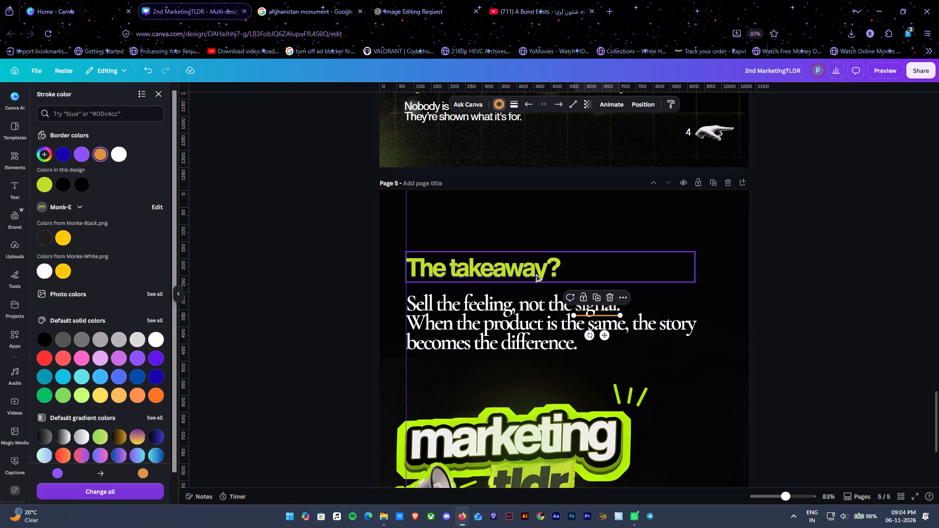
Change the effect colour of page 5's "The takeaway?" heading to the design's orange.
{"action": "left_click", "coordinate": [535, 271]}
{"action": "left_click", "coordinate": [632, 107]}
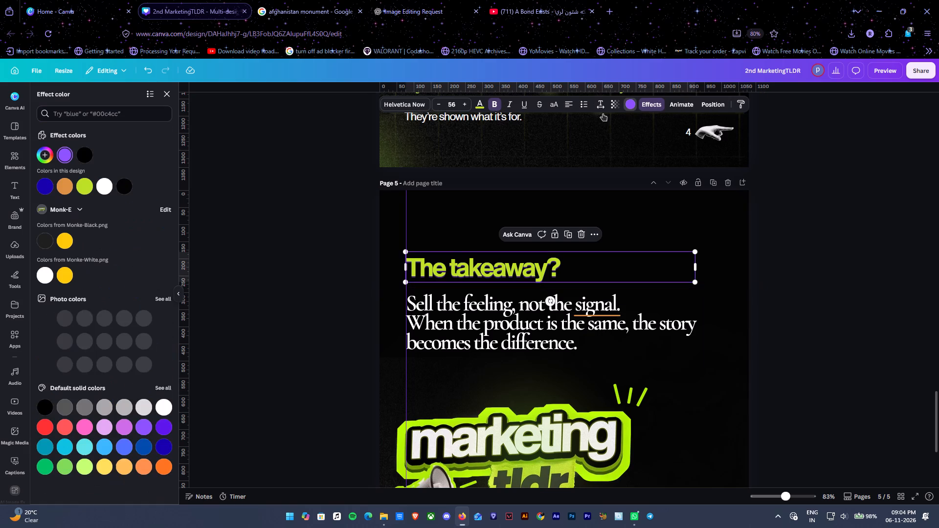
{"action": "left_click", "coordinate": [63, 186]}
{"action": "double_click", "coordinate": [819, 257]}
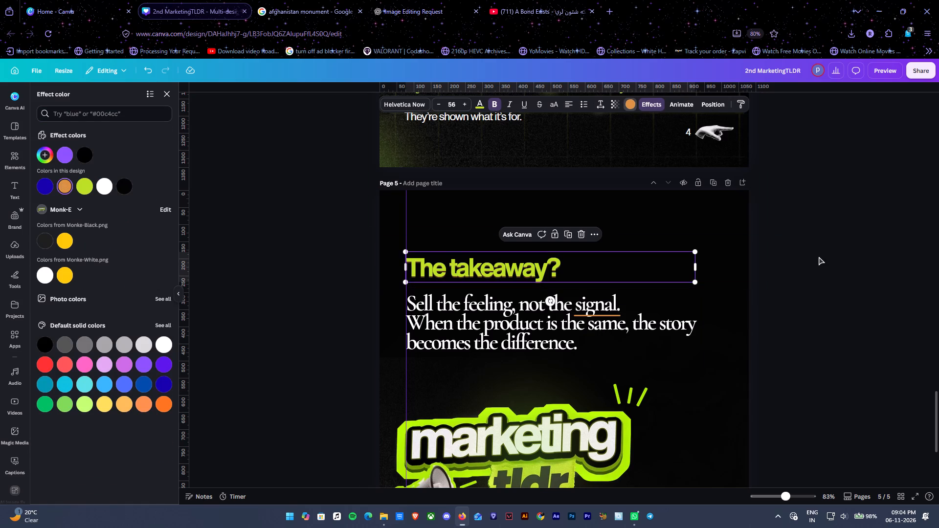
Send the orange "signal." underline backward, duplicate it, and position the copy beneath the word "difference".
{"action": "left_click", "coordinate": [607, 317]}
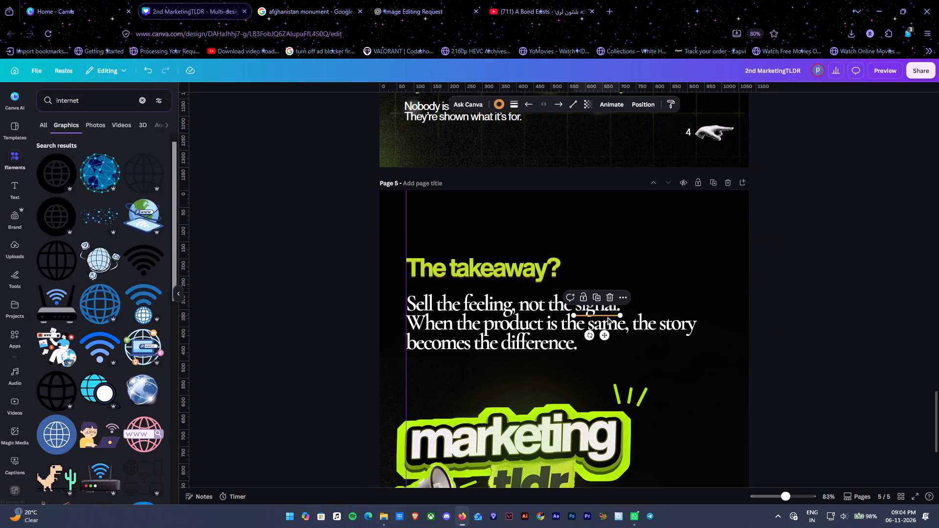
{"action": "key", "text": "ctrl+bracketleft"}
{"action": "key", "text": "ctrl+d"}
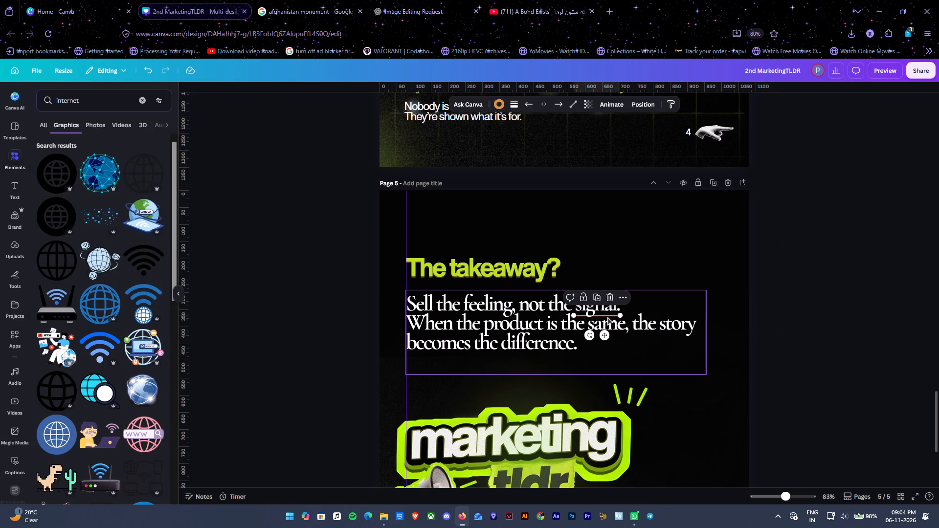
{"action": "left_click_drag", "start_coordinate": [611, 342], "coordinate": [681, 357]}
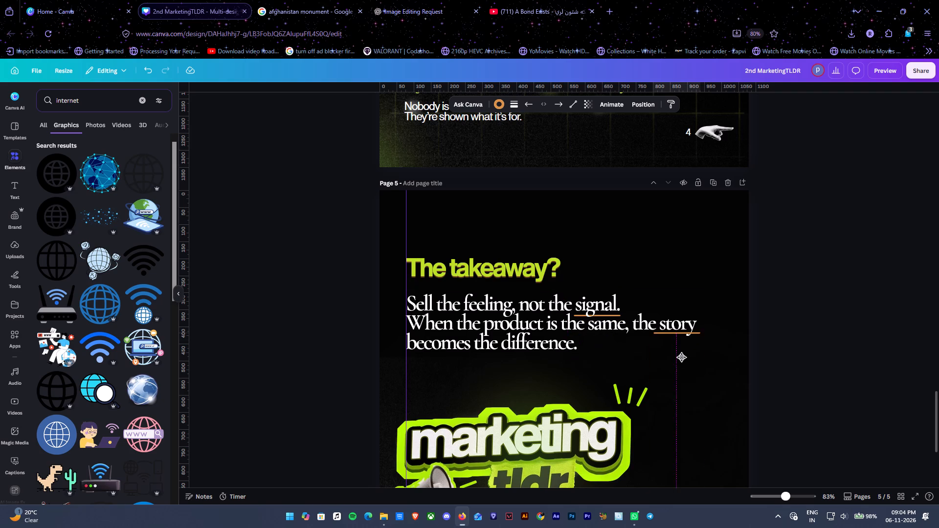
{"action": "left_click_drag", "start_coordinate": [681, 357], "coordinate": [525, 375]}
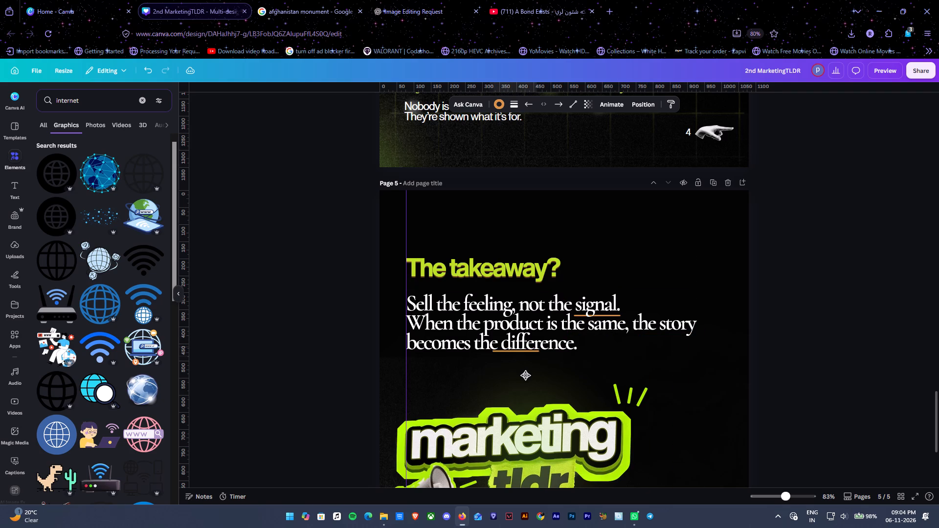
{"action": "left_click_drag", "start_coordinate": [525, 375], "coordinate": [532, 374]}
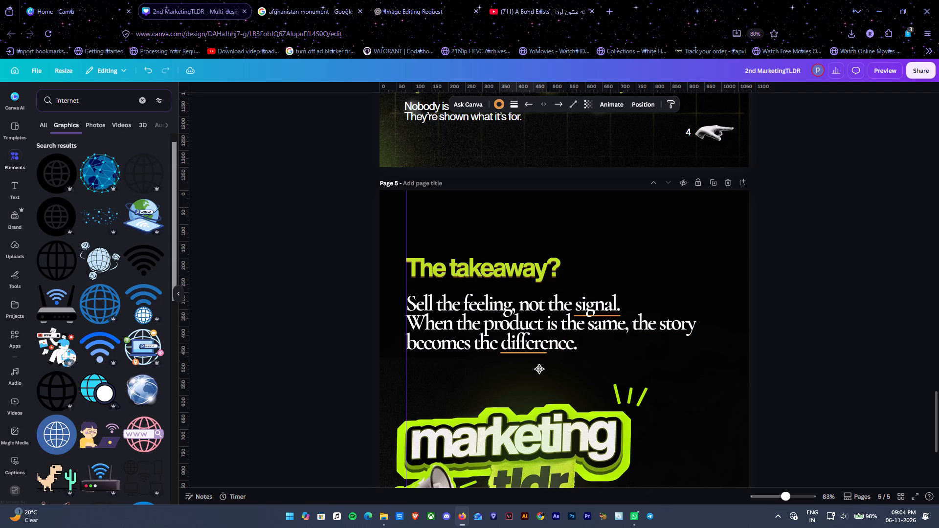
Lengthen the orange underline beneath "difference" to about 215 and nudge it sideways so it spans the whole word.
{"action": "left_click_drag", "start_coordinate": [547, 353], "coordinate": [575, 354]}
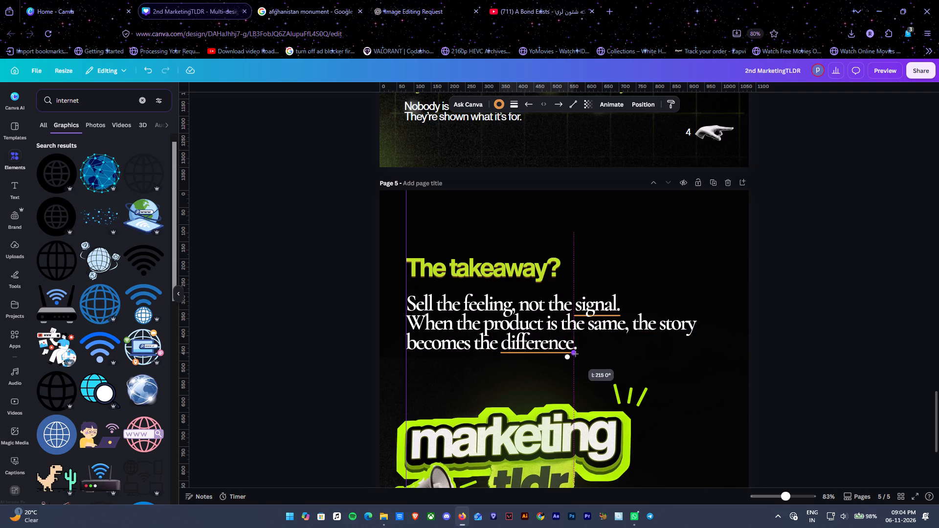
{"action": "left_click_drag", "start_coordinate": [575, 354], "coordinate": [577, 354]}
{"action": "left_click", "coordinate": [829, 343]}
{"action": "scroll", "coordinate": [550, 384], "scroll_direction": "up", "scroll_amount": 3, "text": "ctrl+alt"}
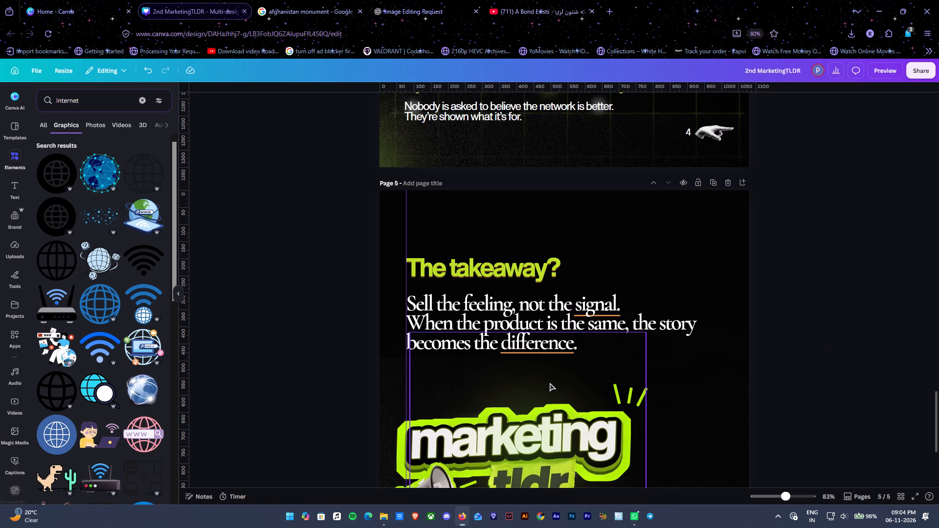
{"action": "scroll", "coordinate": [550, 383], "scroll_direction": "up", "scroll_amount": 7, "text": "ctrl+alt"}
{"action": "left_click_drag", "start_coordinate": [524, 331], "coordinate": [530, 331]}
{"action": "left_click", "coordinate": [548, 259]}
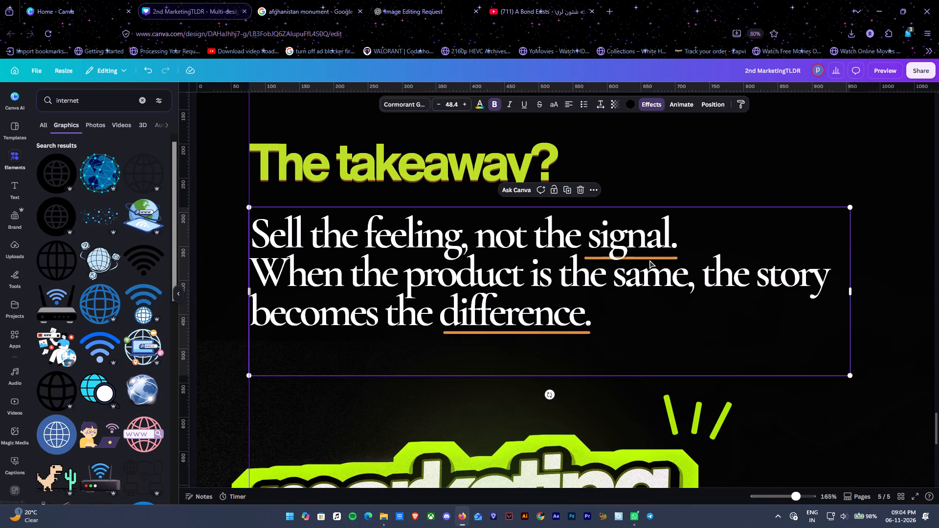
{"action": "left_click", "coordinate": [649, 260], "text": "shift"}
{"action": "left_click", "coordinate": [776, 187]}
{"action": "left_click", "coordinate": [759, 245]}
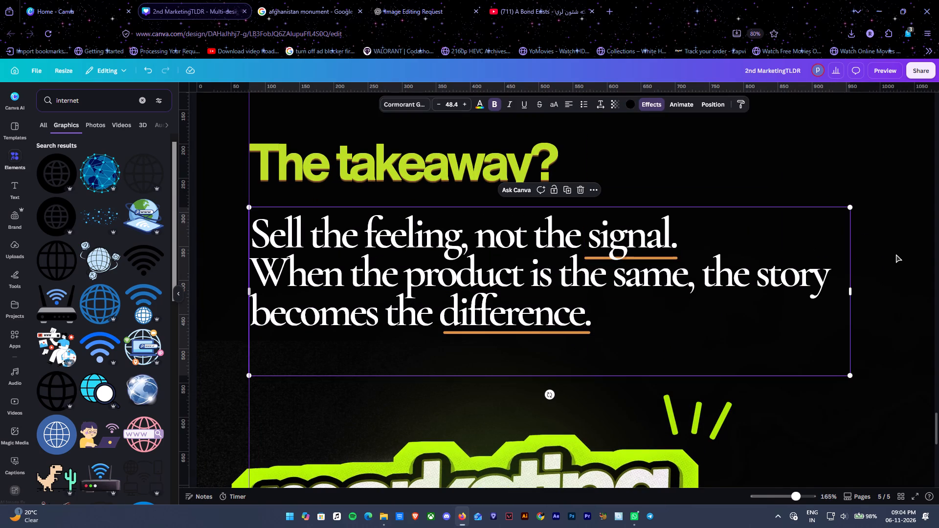
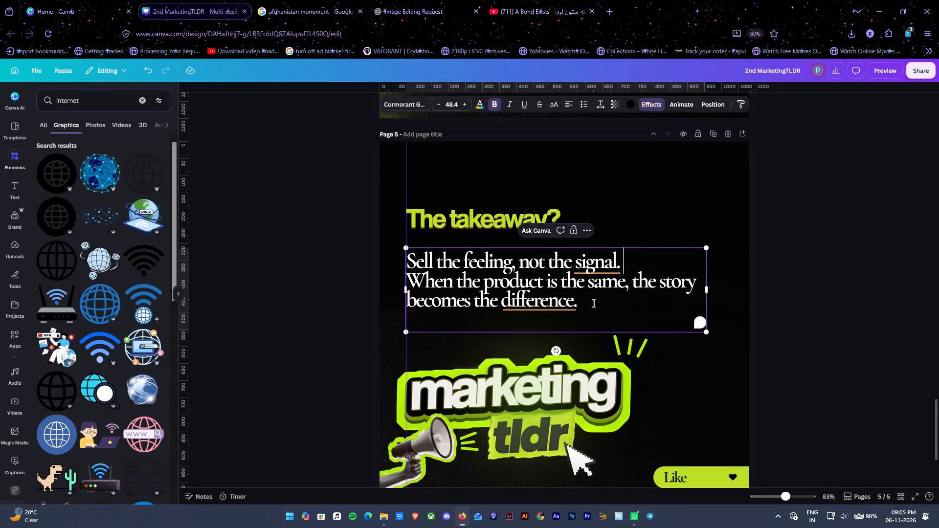
Duplicate page 5's "The takeaway?" heading, place the copy below the marketing tldr logo, and replace its text with "Next stop: Albania".
{"action": "left_click", "coordinate": [854, 283]}
{"action": "scroll", "coordinate": [834, 277], "scroll_direction": "down", "scroll_amount": 3}
{"action": "scroll", "coordinate": [834, 277], "scroll_direction": "up", "scroll_amount": 2}
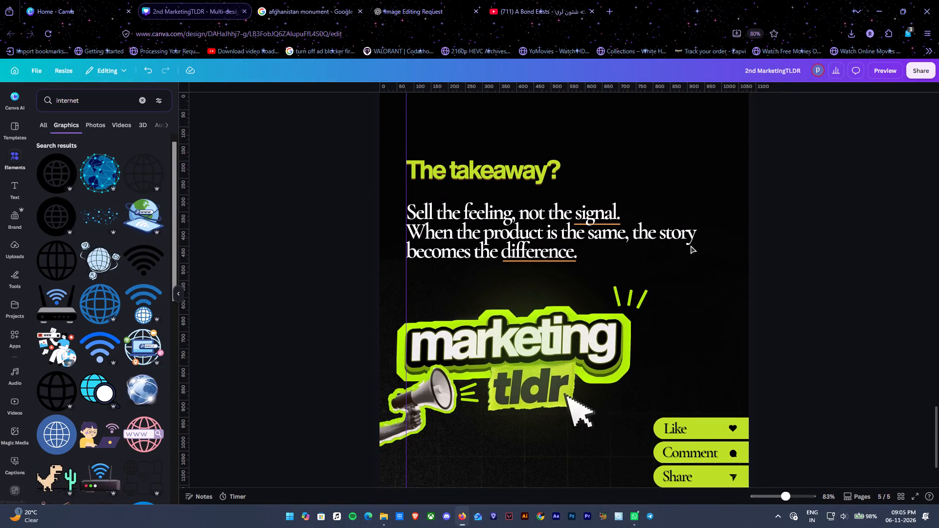
{"action": "left_click", "coordinate": [515, 182]}
{"action": "key", "text": "ctrl+d"}
{"action": "left_click_drag", "start_coordinate": [512, 178], "coordinate": [514, 462]}
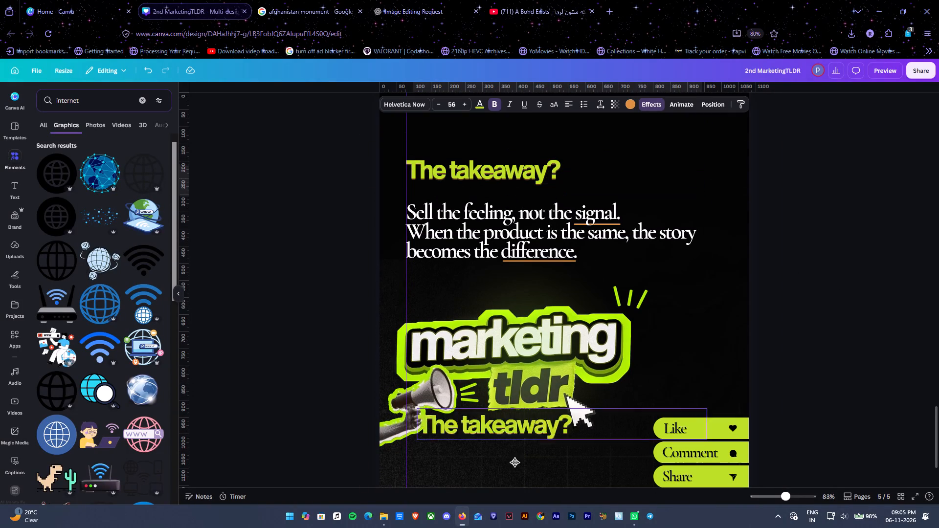
{"action": "left_click_drag", "start_coordinate": [514, 462], "coordinate": [514, 462]}
{"action": "double_click", "coordinate": [514, 459]}
{"action": "key", "text": "ctrl+a"}
{"action": "key", "text": "ctrl+v"}
{"action": "double_click", "coordinate": [802, 305]}
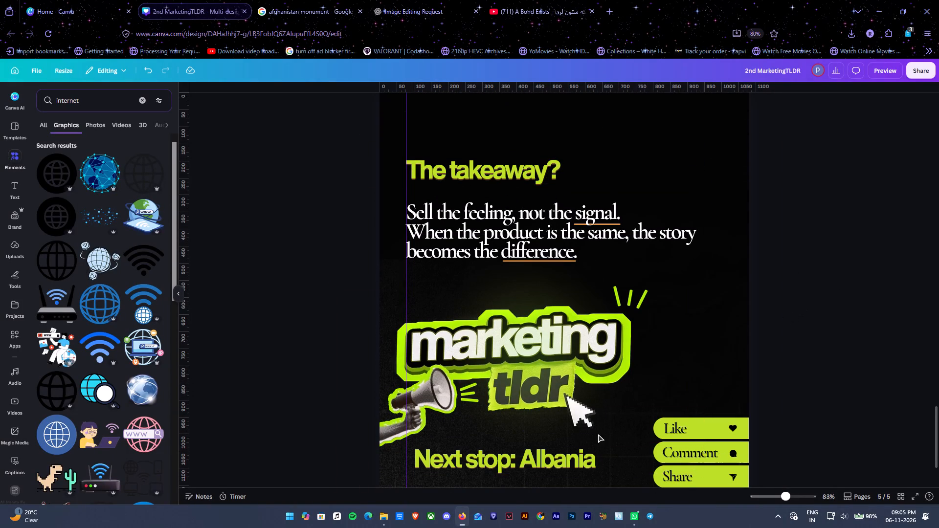
Move the "Next stop: Albania" heading slightly lower on page 5 and closer to the vertical margin guide.
{"action": "left_click", "coordinate": [507, 454]}
{"action": "left_click_drag", "start_coordinate": [509, 461], "coordinate": [506, 472]}
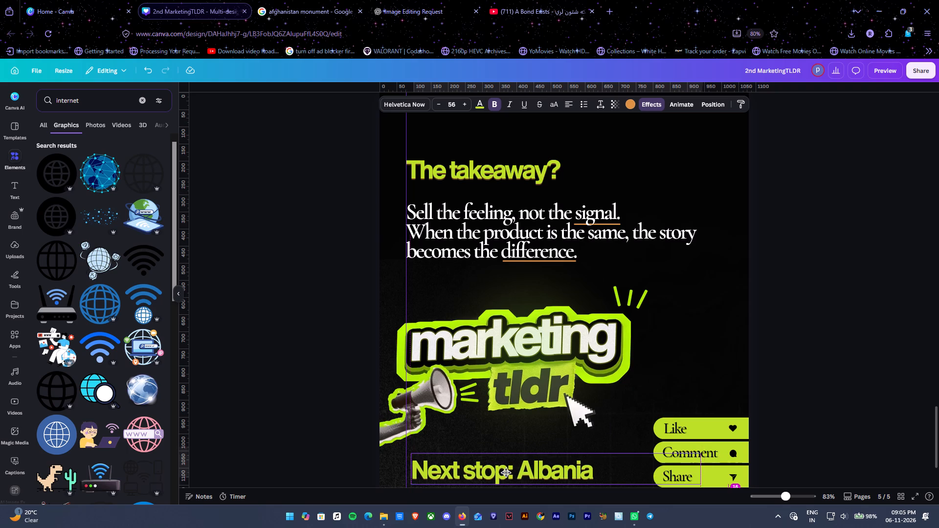
{"action": "left_click_drag", "start_coordinate": [506, 472], "coordinate": [505, 472]}
{"action": "scroll", "coordinate": [505, 472], "scroll_direction": "down", "scroll_amount": 2}
{"action": "scroll", "coordinate": [549, 417], "scroll_direction": "up", "scroll_amount": 1}
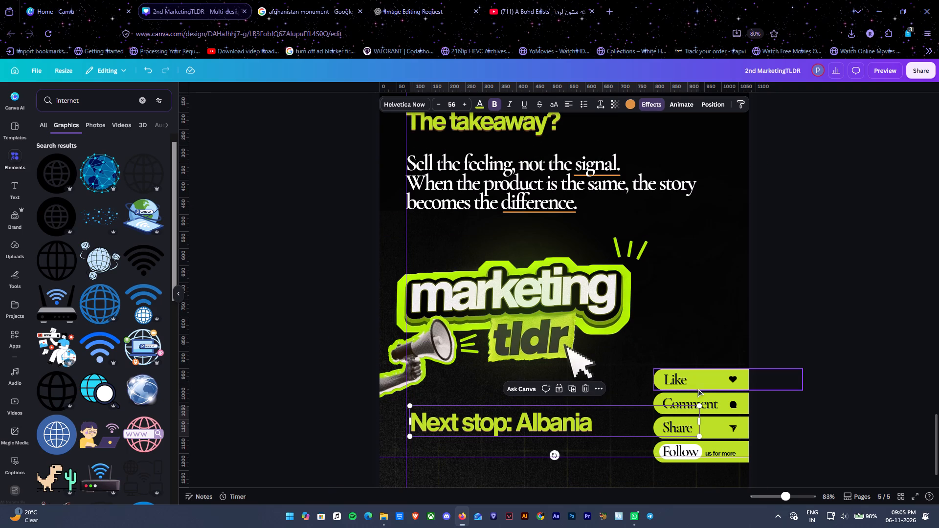
Shrink the "Next stop: Albania" text to about size 27.9 and place it just below the takeaway paragraph, aligned with its left edge.
{"action": "left_click_drag", "start_coordinate": [700, 406], "coordinate": [556, 434]}
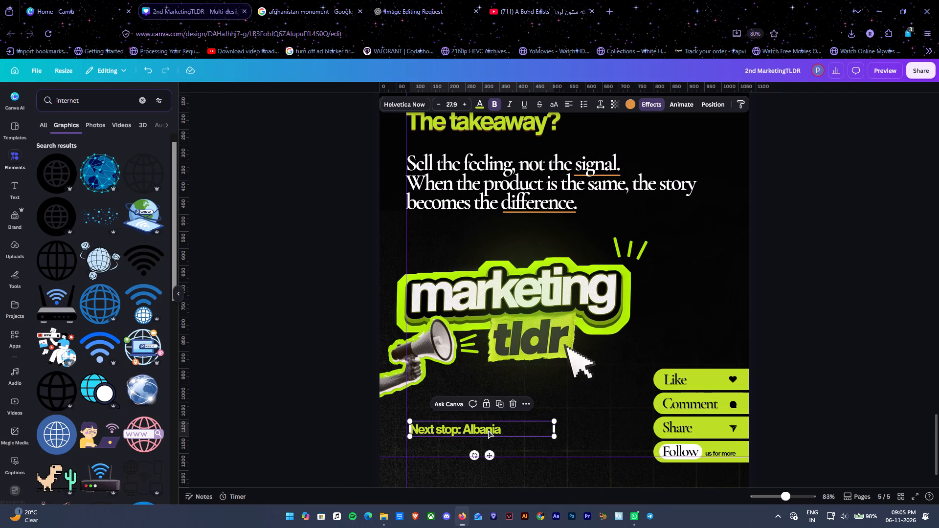
{"action": "left_click_drag", "start_coordinate": [488, 430], "coordinate": [484, 231]}
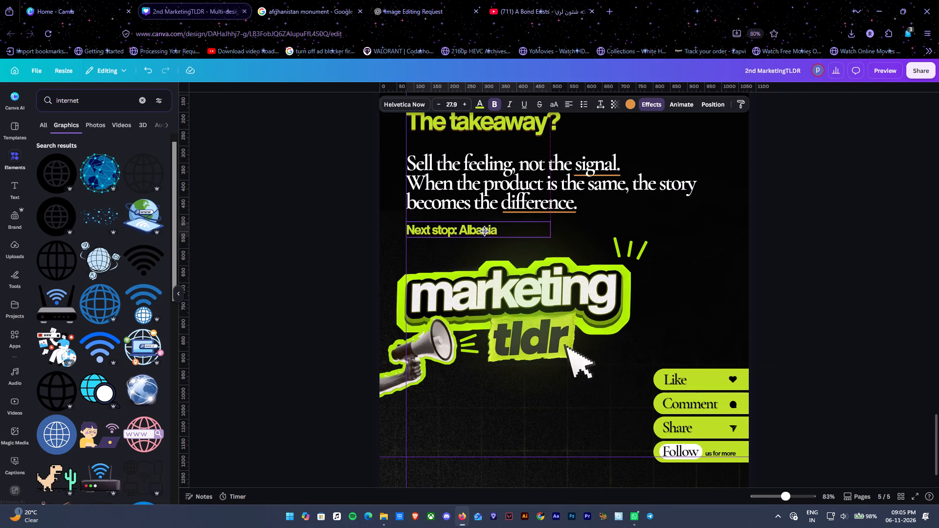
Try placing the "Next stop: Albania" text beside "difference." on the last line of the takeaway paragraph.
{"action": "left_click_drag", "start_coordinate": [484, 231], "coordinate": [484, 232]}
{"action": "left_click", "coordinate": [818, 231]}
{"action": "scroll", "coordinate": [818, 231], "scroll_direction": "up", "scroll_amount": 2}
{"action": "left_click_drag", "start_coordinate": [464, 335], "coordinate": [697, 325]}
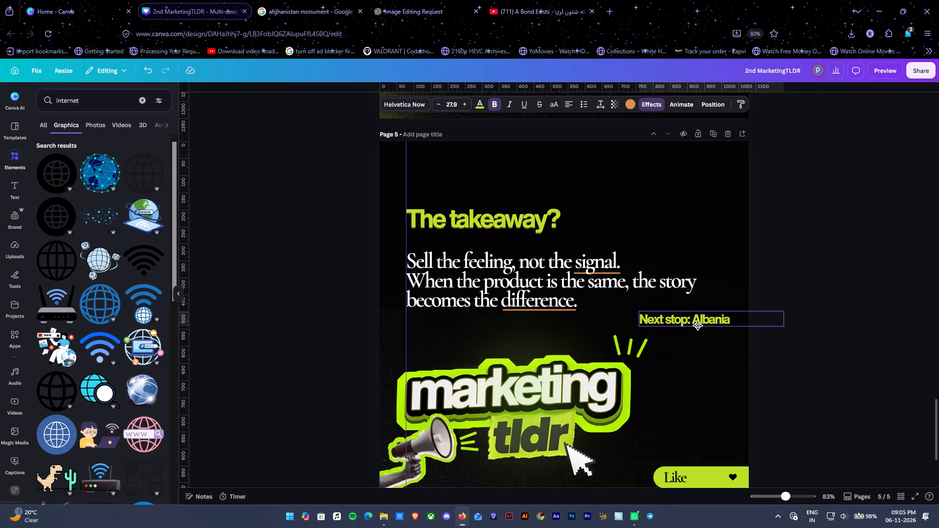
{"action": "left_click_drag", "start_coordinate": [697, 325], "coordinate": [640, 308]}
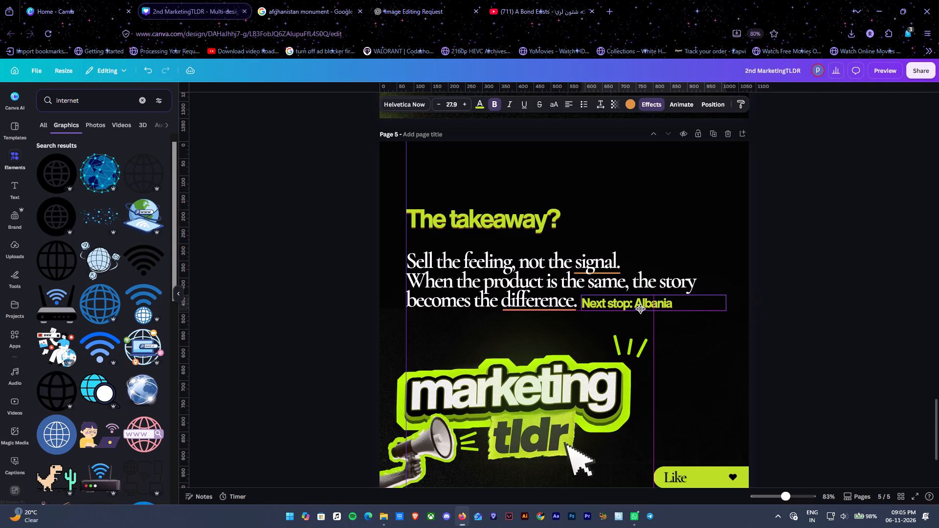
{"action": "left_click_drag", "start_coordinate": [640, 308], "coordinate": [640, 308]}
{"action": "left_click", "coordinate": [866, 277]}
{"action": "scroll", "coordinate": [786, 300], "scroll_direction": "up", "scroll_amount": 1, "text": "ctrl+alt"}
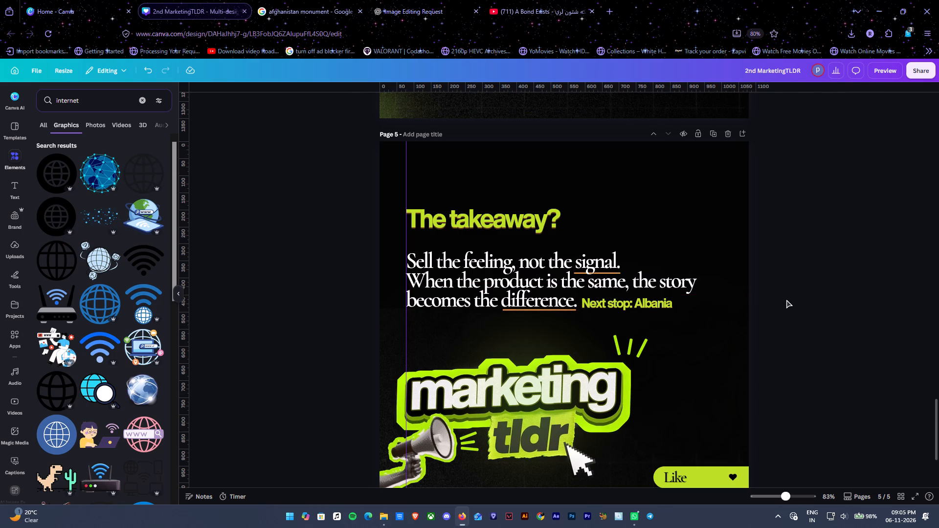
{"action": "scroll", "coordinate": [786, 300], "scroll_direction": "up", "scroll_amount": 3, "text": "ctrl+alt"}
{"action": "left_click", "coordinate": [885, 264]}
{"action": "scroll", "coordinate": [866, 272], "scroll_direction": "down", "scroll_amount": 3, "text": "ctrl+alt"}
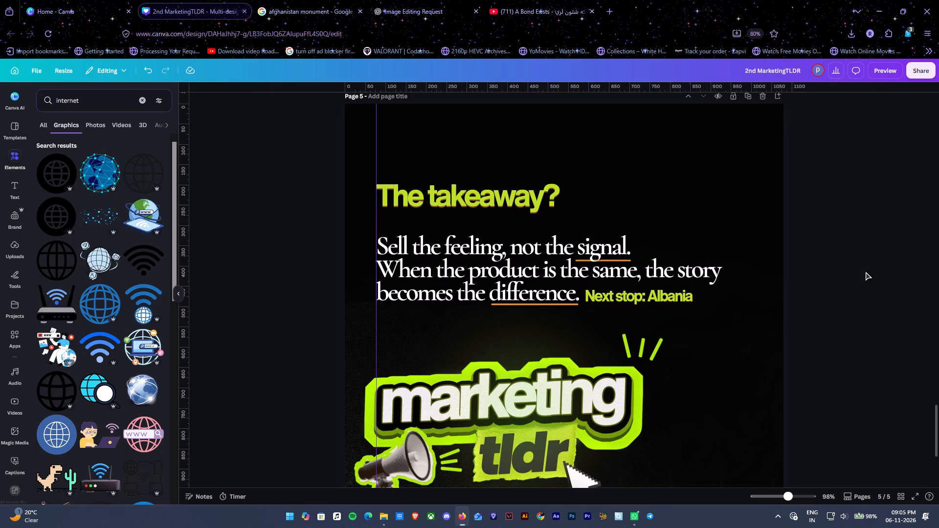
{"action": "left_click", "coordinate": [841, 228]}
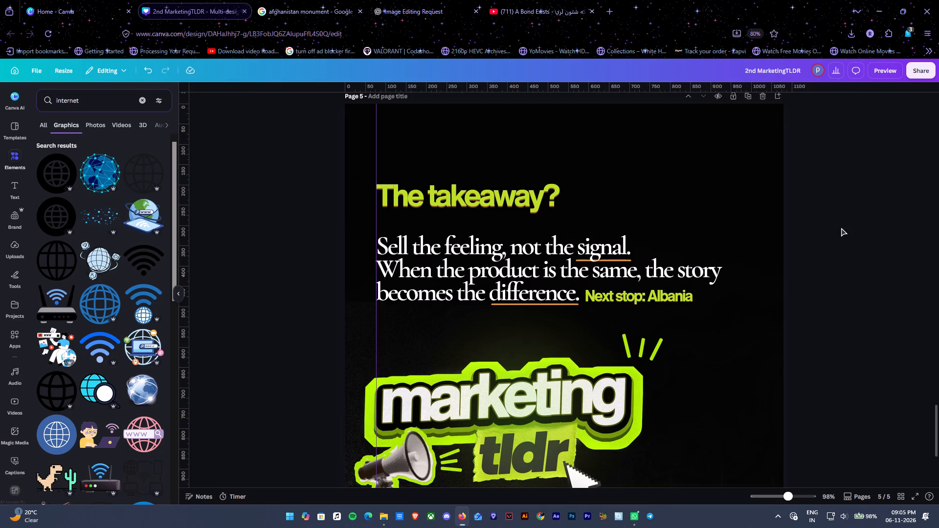
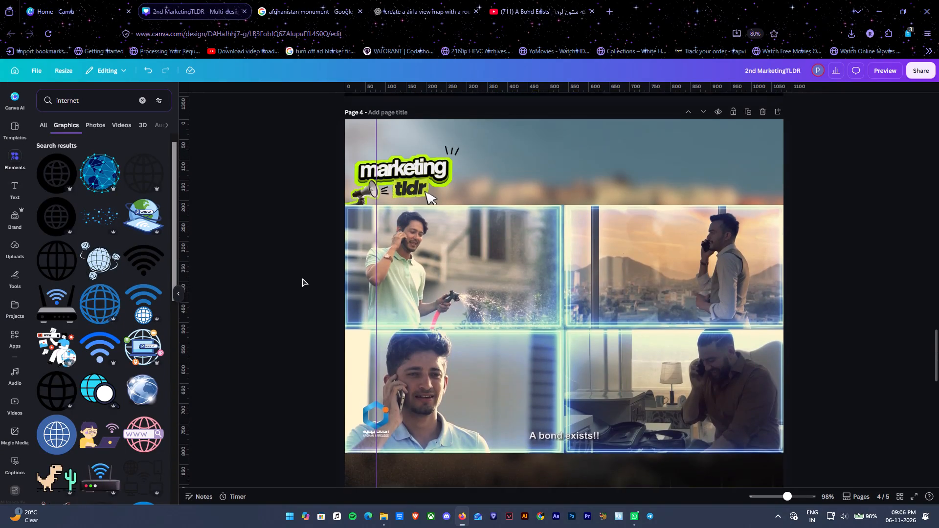
{"action": "scroll", "coordinate": [302, 278], "scroll_direction": "up", "scroll_amount": 1}
{"action": "left_click", "coordinate": [616, 290]}
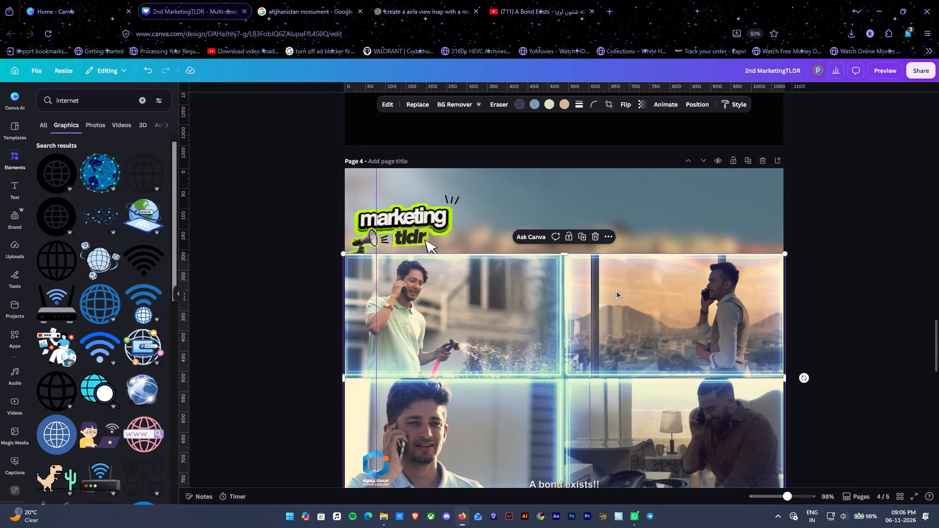
{"action": "key", "text": "ctrl+bracketleft"}
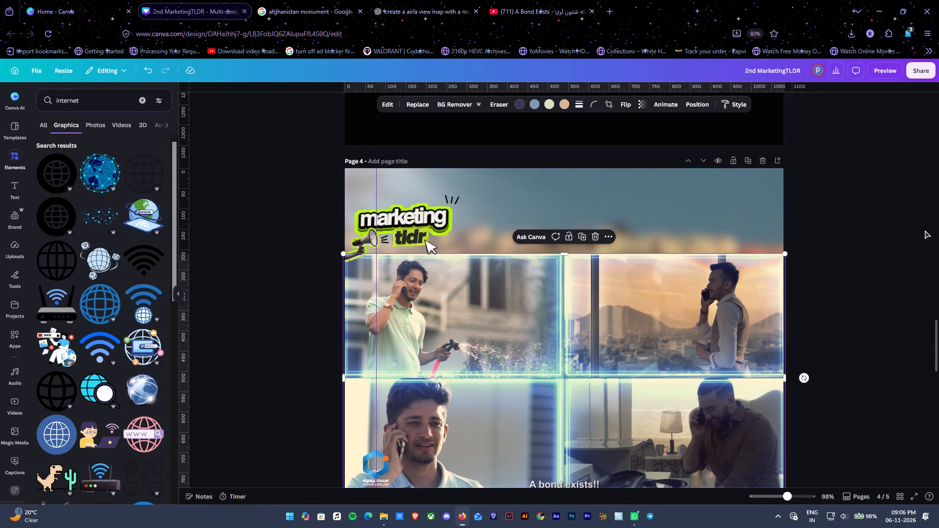
{"action": "left_click", "coordinate": [927, 227]}
Set the transparency of the rotated white light overlay behind the logo on page 3 to 30.
{"action": "scroll", "coordinate": [891, 222], "scroll_direction": "down", "scroll_amount": 1}
{"action": "scroll", "coordinate": [891, 222], "scroll_direction": "up", "scroll_amount": 2}
{"action": "scroll", "coordinate": [891, 222], "scroll_direction": "down", "scroll_amount": 1}
{"action": "scroll", "coordinate": [891, 222], "scroll_direction": "up", "scroll_amount": 10}
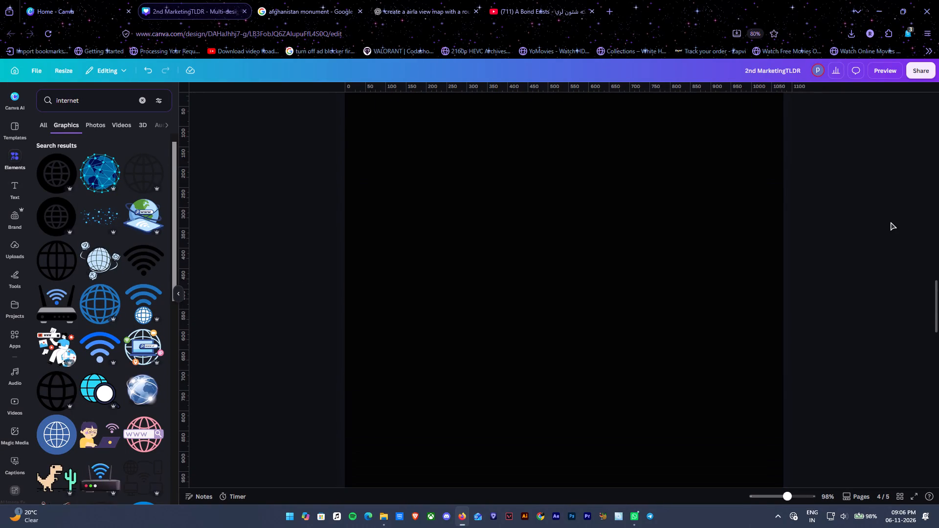
{"action": "scroll", "coordinate": [834, 205], "scroll_direction": "up", "scroll_amount": 3}
{"action": "scroll", "coordinate": [834, 204], "scroll_direction": "down", "scroll_amount": 3}
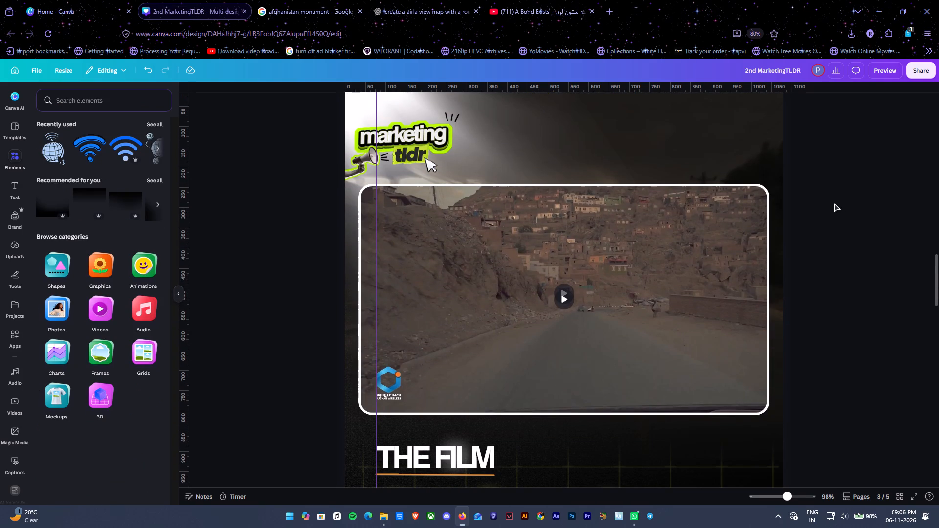
{"action": "scroll", "coordinate": [862, 212], "scroll_direction": "up", "scroll_amount": 3}
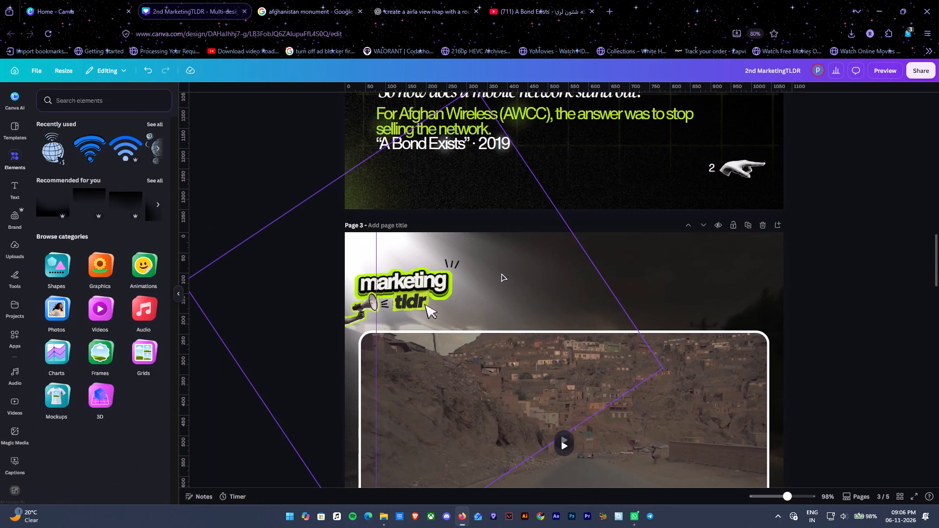
{"action": "left_click", "coordinate": [506, 269]}
{"action": "left_click", "coordinate": [613, 103]}
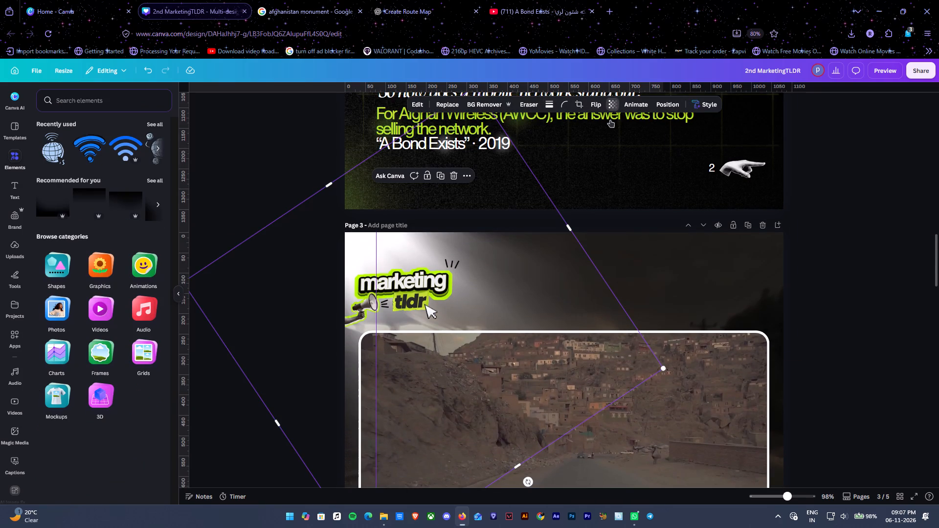
{"action": "left_click_drag", "start_coordinate": [608, 138], "coordinate": [589, 137]}
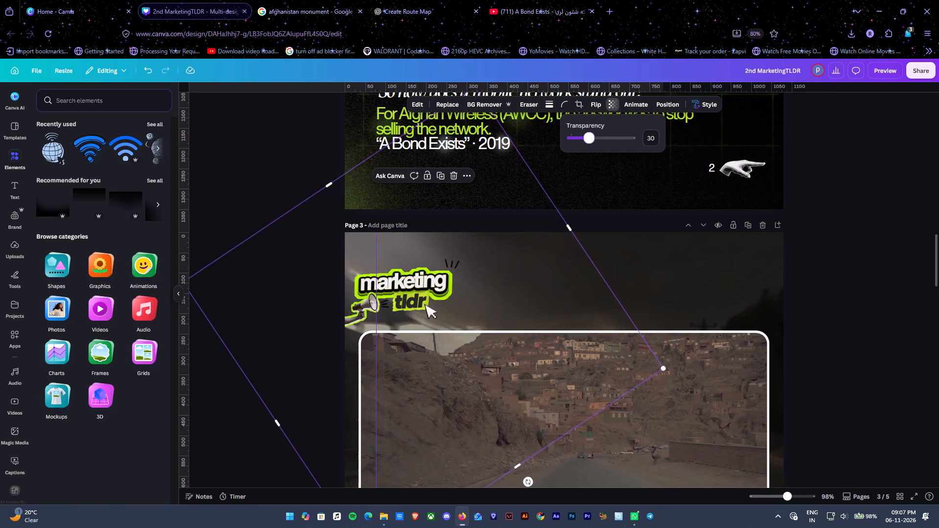
{"action": "left_click", "coordinate": [906, 184]}
{"action": "left_click", "coordinate": [855, 203]}
Set the line spacing of page 2's "For Afghan Wireless (AWCC)" text block to 1.08.
{"action": "scroll", "coordinate": [855, 203], "scroll_direction": "up", "scroll_amount": 6}
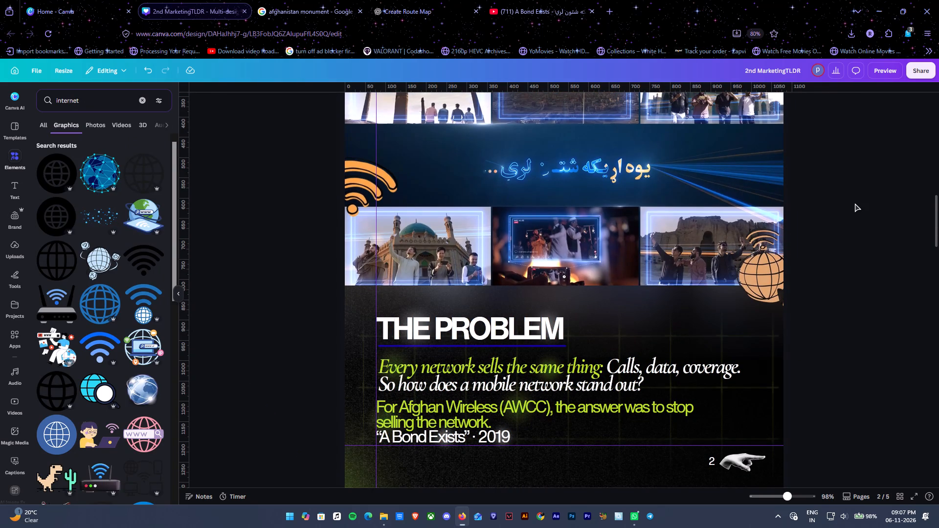
{"action": "left_click", "coordinate": [654, 409]}
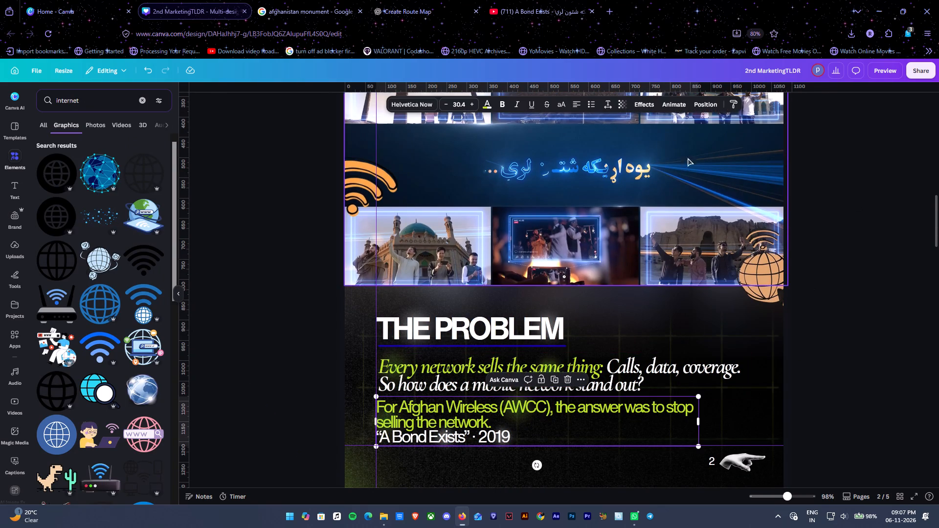
{"action": "left_click", "coordinate": [612, 101]}
{"action": "left_click", "coordinate": [581, 167]}
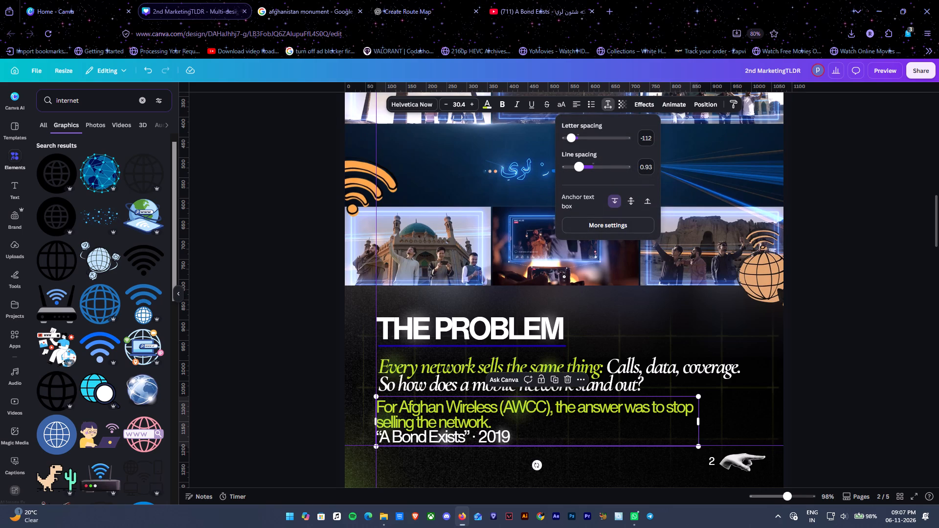
Shift the Afghan Wireless text block and the "Every network sells the same thing" text on page 2 slightly upward.
{"action": "left_click", "coordinate": [627, 430]}
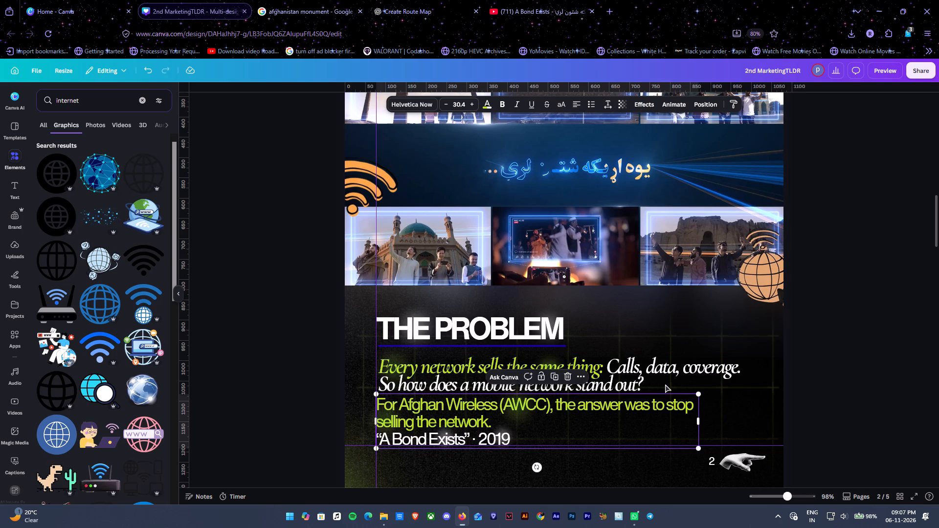
{"action": "left_click", "coordinate": [665, 383]}
{"action": "left_click", "coordinate": [667, 379]}
{"action": "left_click", "coordinate": [828, 326]}
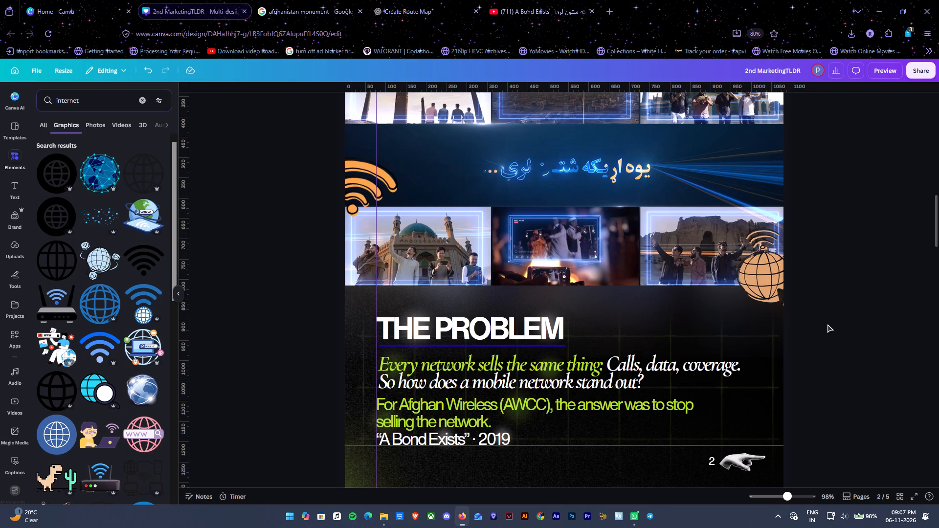
Look over the photo grid on page 2 and the AFGHANISTAN cover on page 1.
{"action": "scroll", "coordinate": [827, 324], "scroll_direction": "up", "scroll_amount": 5}
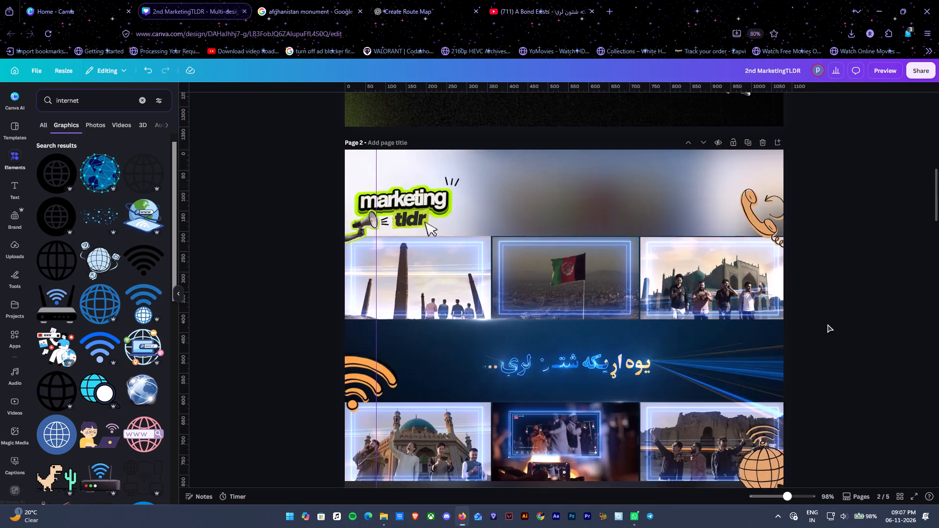
{"action": "scroll", "coordinate": [827, 324], "scroll_direction": "up", "scroll_amount": 10}
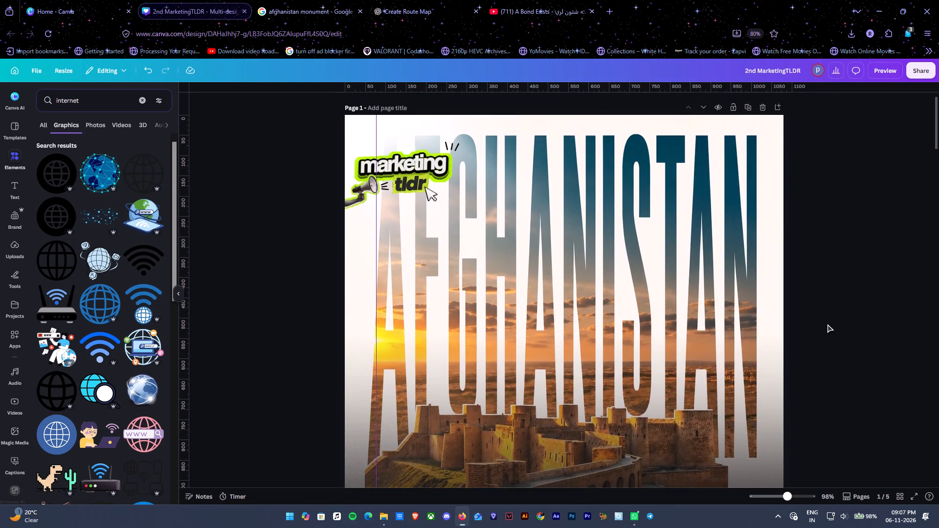
{"action": "scroll", "coordinate": [827, 324], "scroll_direction": "down", "scroll_amount": 2}
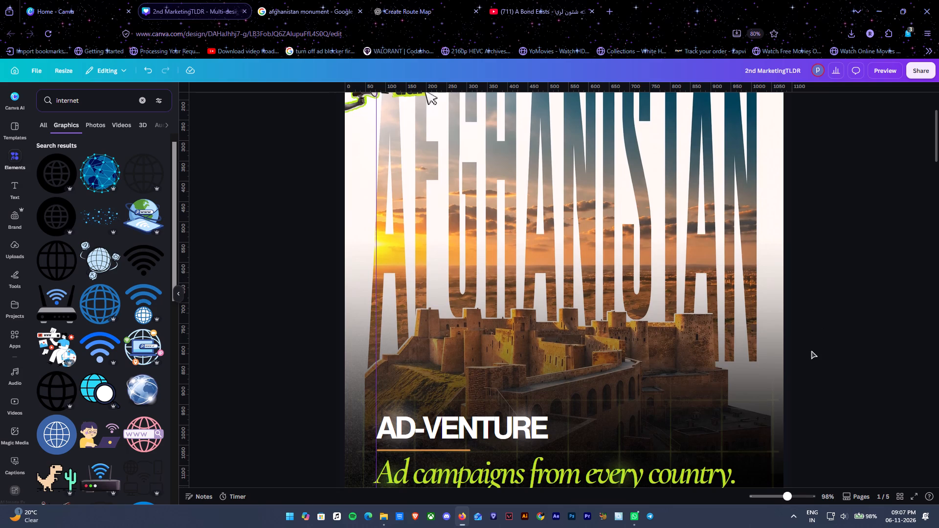
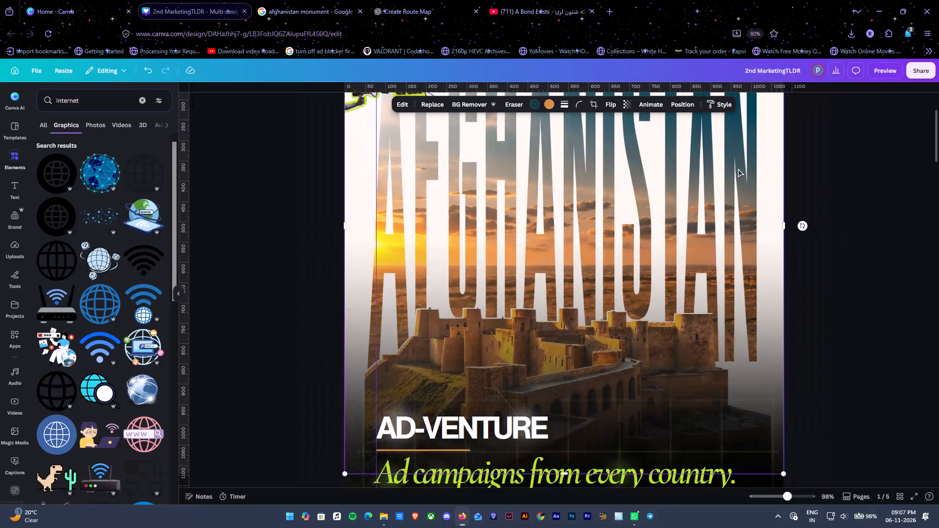
Move the blue-sky lake and cliff photo layer above the sunset fortress photo layer on page 1's AFGHANISTAN cover.
{"action": "scroll", "coordinate": [738, 169], "scroll_direction": "down", "scroll_amount": 1}
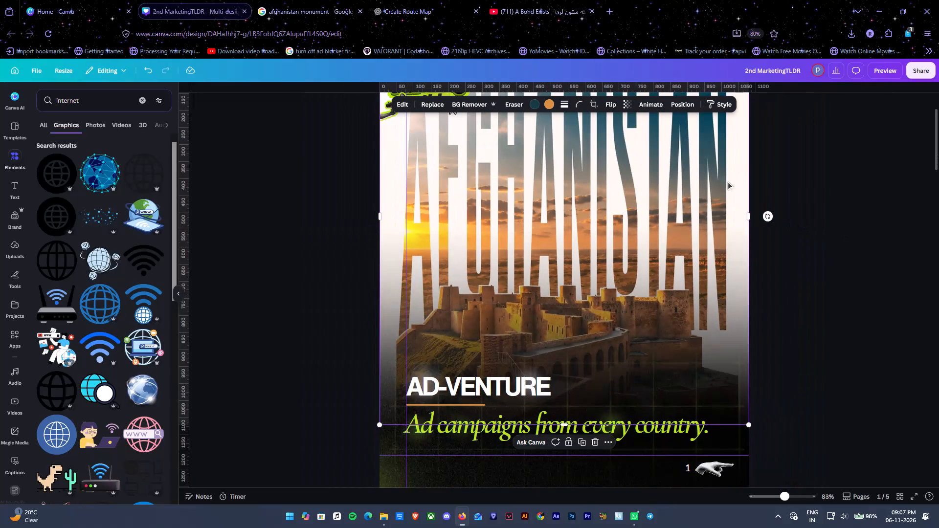
{"action": "key", "text": "alt+1"}
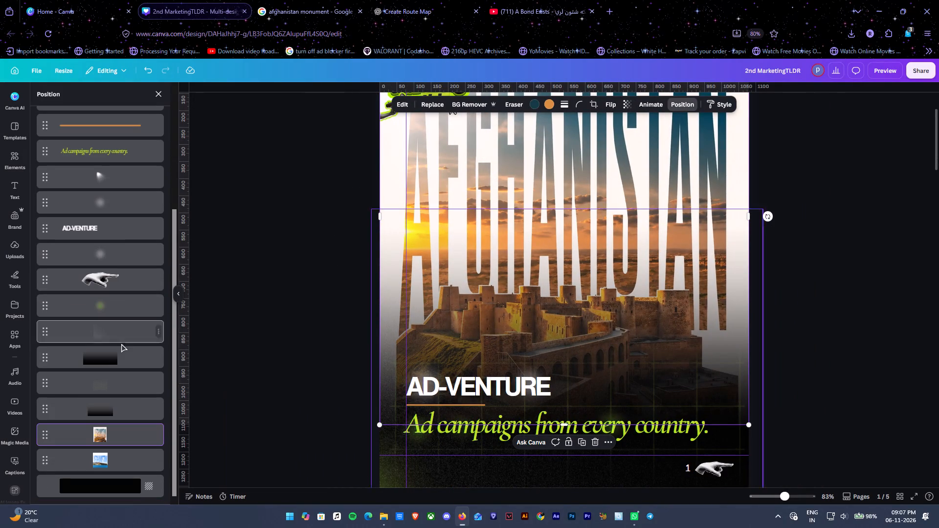
{"action": "left_click", "coordinate": [108, 463]}
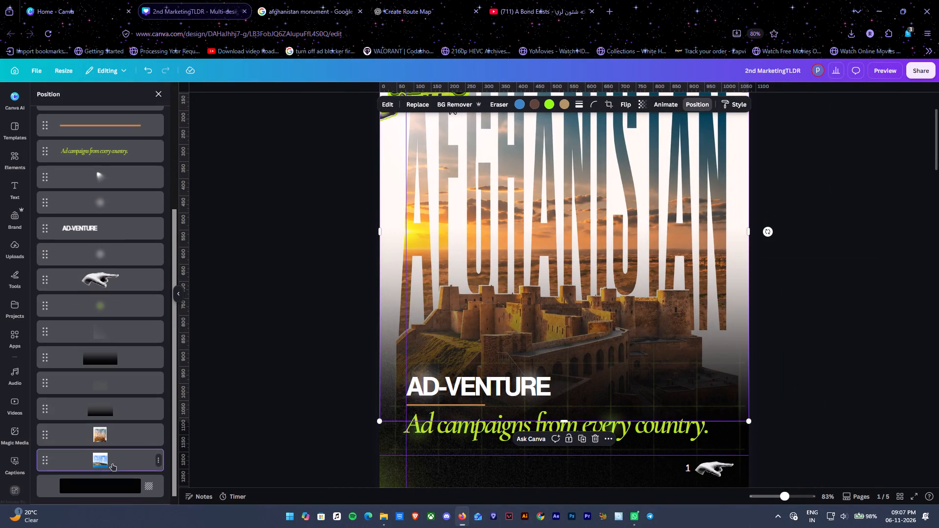
{"action": "left_click_drag", "start_coordinate": [113, 464], "coordinate": [116, 435]}
{"action": "left_click", "coordinate": [720, 218]}
{"action": "left_click", "coordinate": [760, 221]}
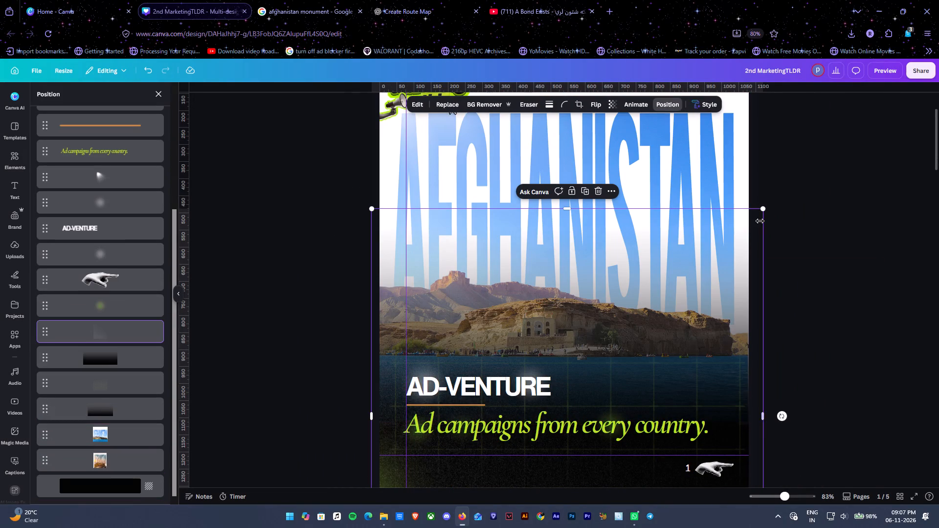
Capture a screenshot of the whole page 1 cover showing the lake and cliff version, with nothing selected.
{"action": "scroll", "coordinate": [761, 221], "scroll_direction": "down", "scroll_amount": 3, "text": "ctrl+alt"}
{"action": "left_click", "coordinate": [768, 219]}
{"action": "scroll", "coordinate": [768, 219], "scroll_direction": "up", "scroll_amount": 1}
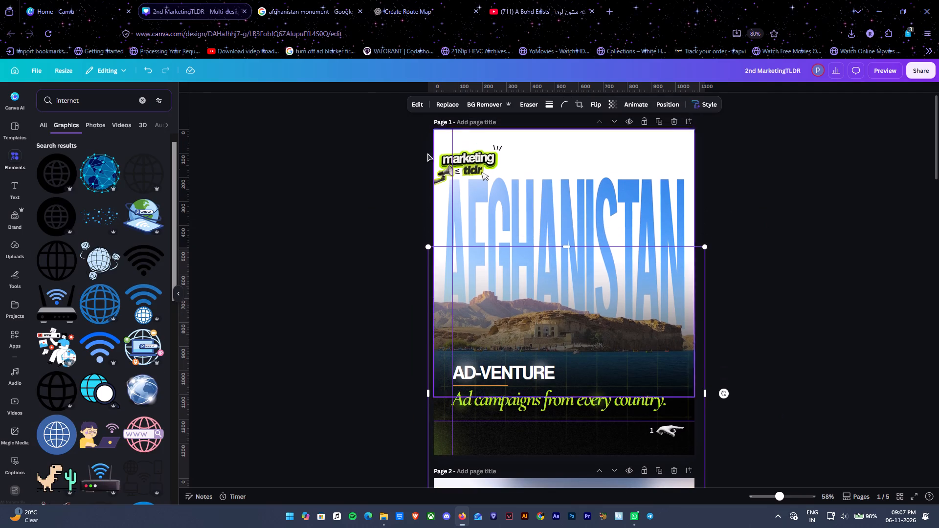
{"action": "left_click", "coordinate": [396, 140]}
{"action": "key", "text": "Print"}
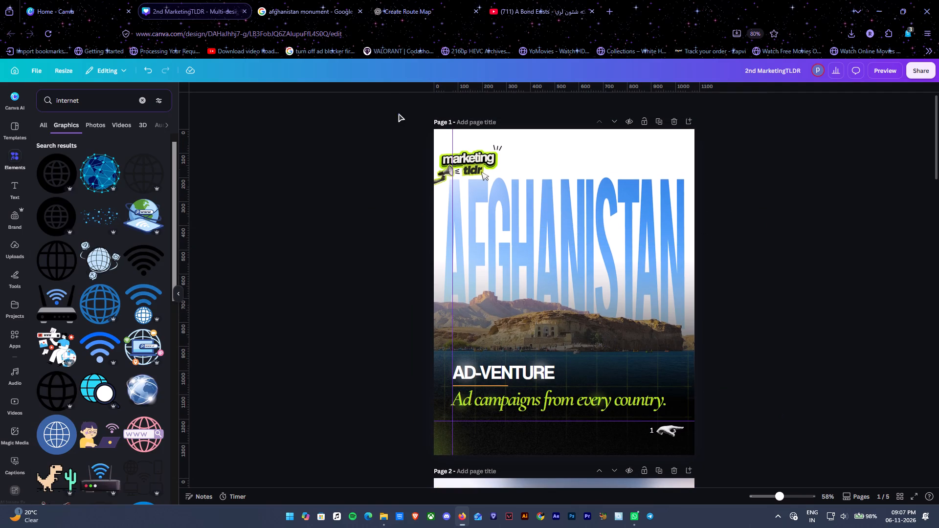
{"action": "left_click_drag", "start_coordinate": [395, 109], "coordinate": [725, 462]}
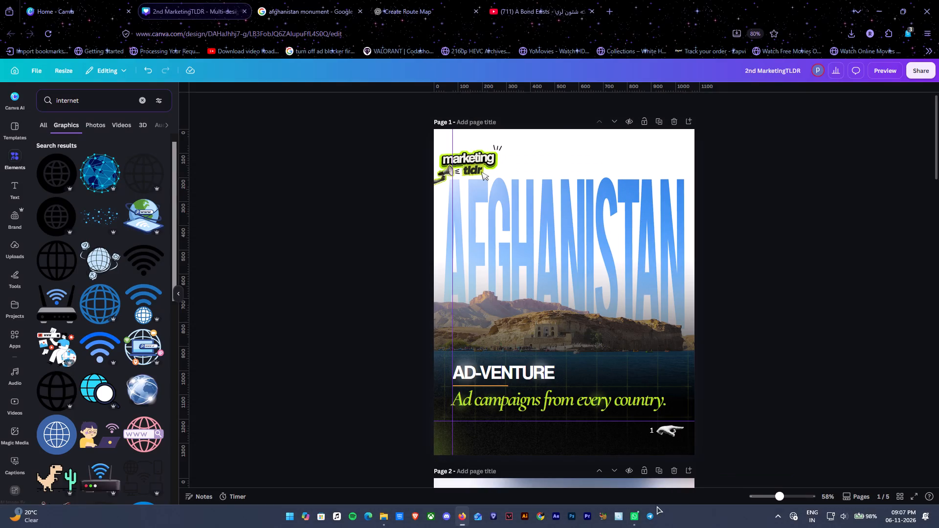
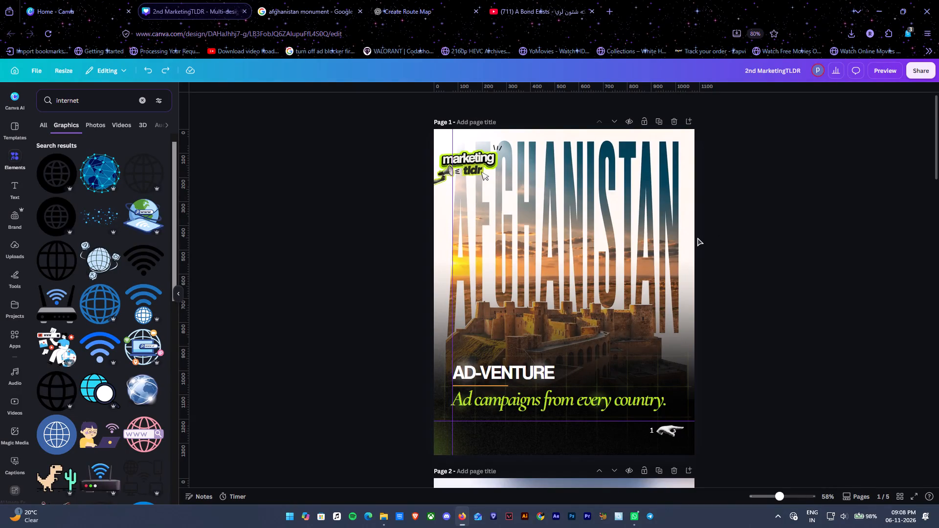
Look through the carousel from the AFGHANISTAN cover to the closing takeaway page to check the layouts and text.
{"action": "scroll", "coordinate": [697, 238], "scroll_direction": "down", "scroll_amount": 15}
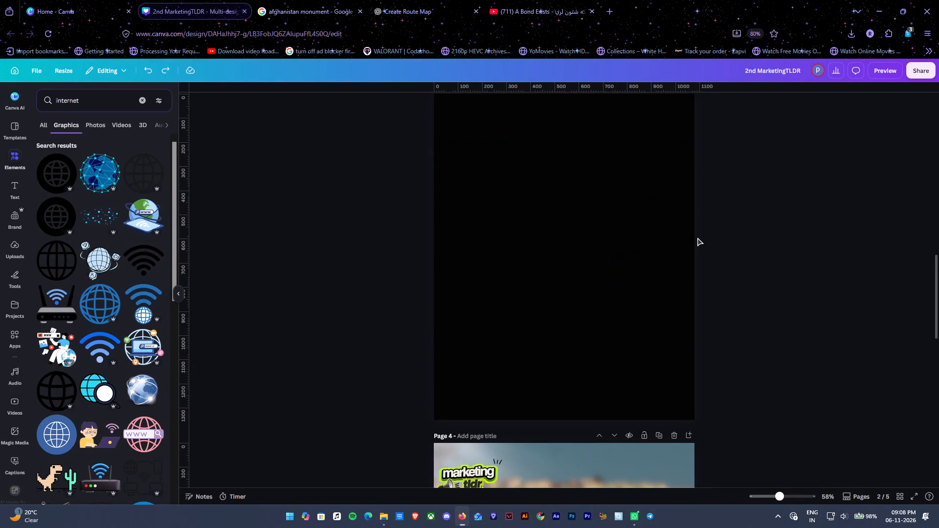
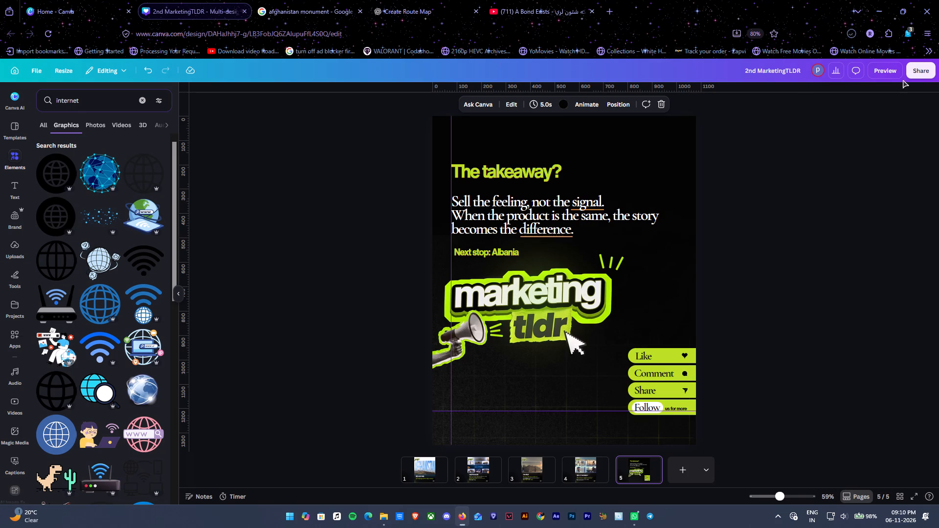
{"action": "left_click", "coordinate": [850, 33]}
{"action": "left_click_drag", "start_coordinate": [774, 57], "coordinate": [497, 139]}
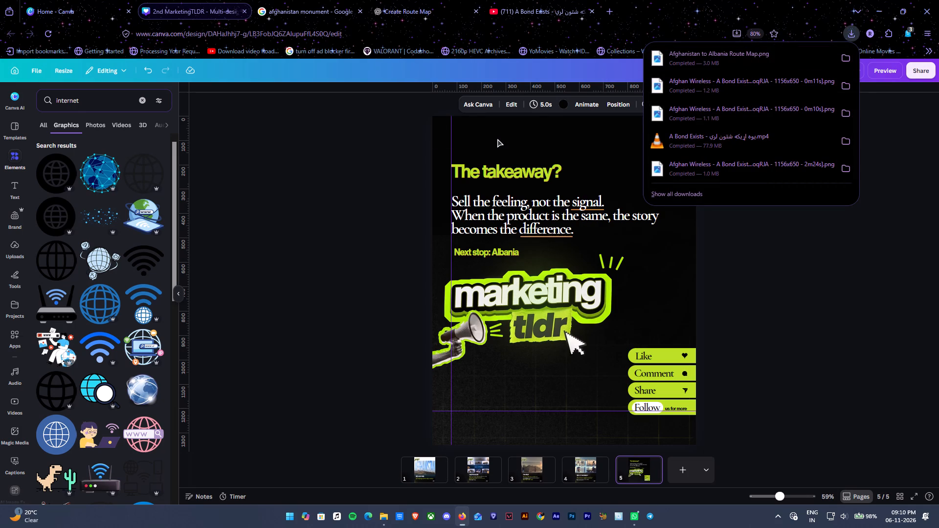
{"action": "left_click_drag", "start_coordinate": [604, 230], "coordinate": [561, 171]}
{"action": "left_click_drag", "start_coordinate": [608, 332], "coordinate": [721, 452]}
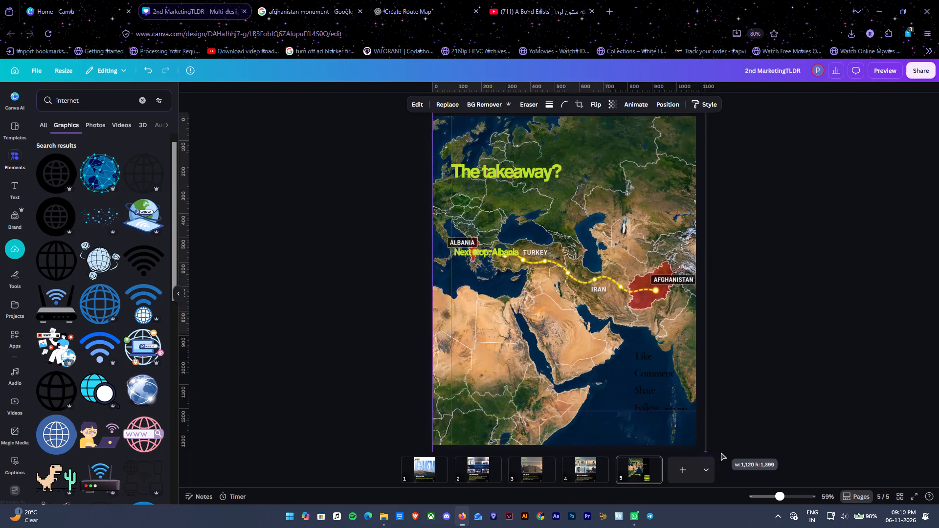
{"action": "left_click_drag", "start_coordinate": [721, 452], "coordinate": [707, 441]}
Send the route map backward behind the takeaway text, logo, social labels and dark overlay on page 5.
{"action": "key", "text": "ctrl+bracketleft"}
{"action": "key", "text": "ctrl+bracketleft"}
{"action": "key", "text": "ctrl+bracketleft"}
{"action": "key", "text": "ctrl+bracketleft"}
{"action": "key", "text": "ctrl+bracketleft"}
{"action": "key", "text": "ctrl+bracketleft"}
{"action": "key", "text": "ctrl+bracketleft"}
{"action": "key", "text": "ctrl+bracketleft"}
{"action": "key", "text": "ctrl+bracketleft"}
{"action": "key", "text": "ctrl+bracketleft"}
{"action": "key", "text": "ctrl+bracketleft"}
{"action": "key", "text": "ctrl+bracketleft"}
{"action": "key", "text": "ctrl+bracketleft"}
{"action": "key", "text": "ctrl+bracketleft"}
{"action": "key", "text": "ctrl+bracketleft"}
{"action": "key", "text": "ctrl+bracketleft"}
{"action": "key", "text": "ctrl+bracketleft"}
{"action": "key", "text": "ctrl+bracketleft"}
{"action": "key", "text": "ctrl+bracketleft"}
{"action": "key", "text": "ctrl+bracketleft"}
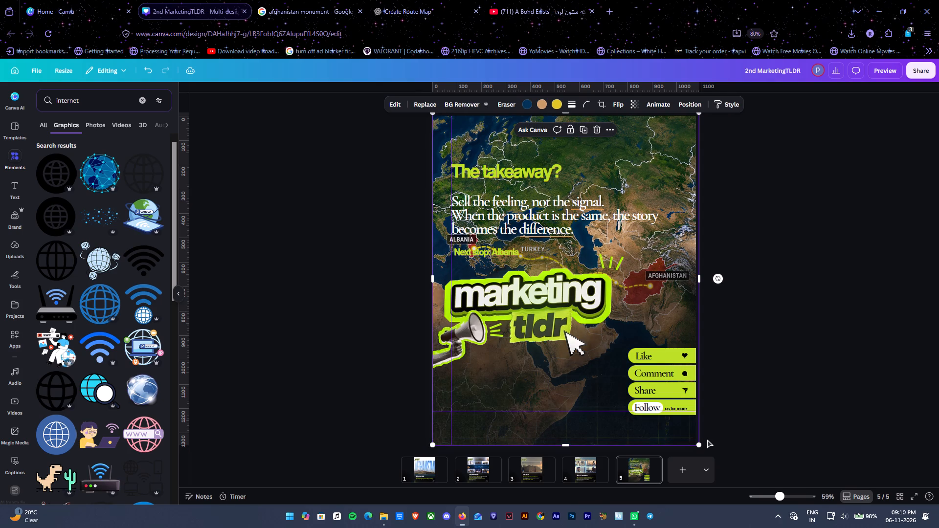
Set the route map's transparency to 17.
{"action": "left_click", "coordinate": [636, 100]}
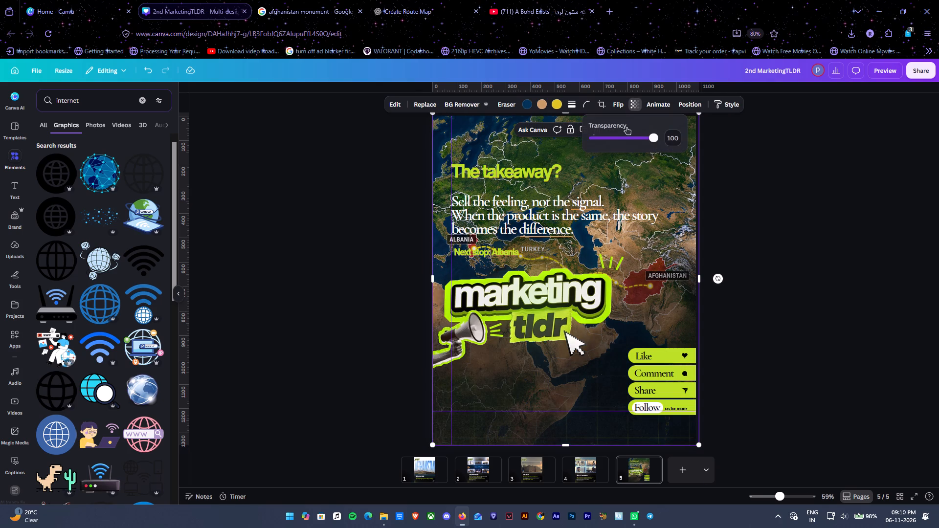
{"action": "left_click_drag", "start_coordinate": [620, 139], "coordinate": [603, 138]}
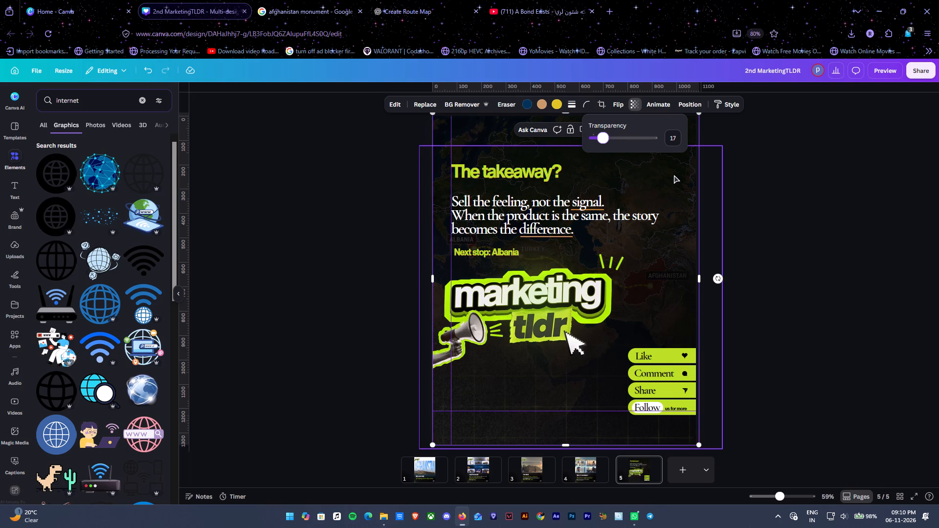
Crop the route map's bottom edge up to about the level of the Comment label.
{"action": "left_click_drag", "start_coordinate": [564, 443], "coordinate": [587, 368]}
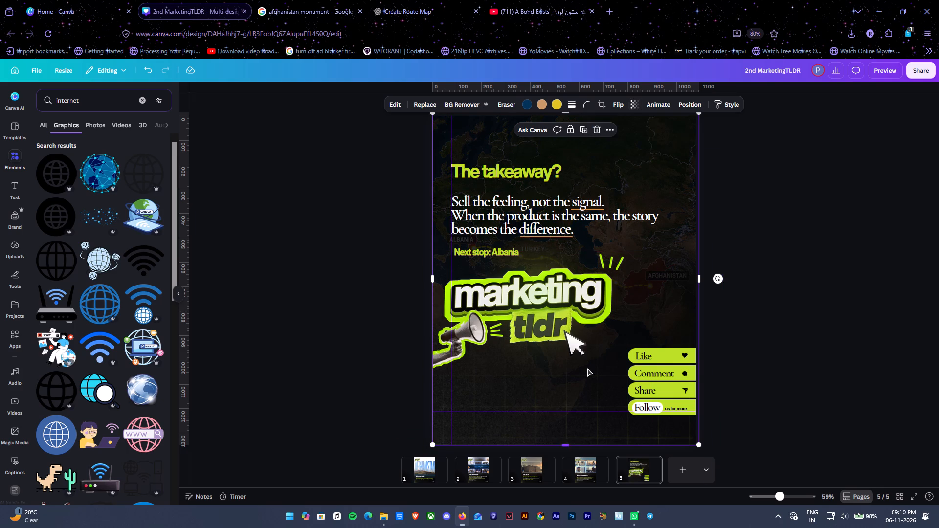
{"action": "left_click_drag", "start_coordinate": [587, 368], "coordinate": [592, 375]}
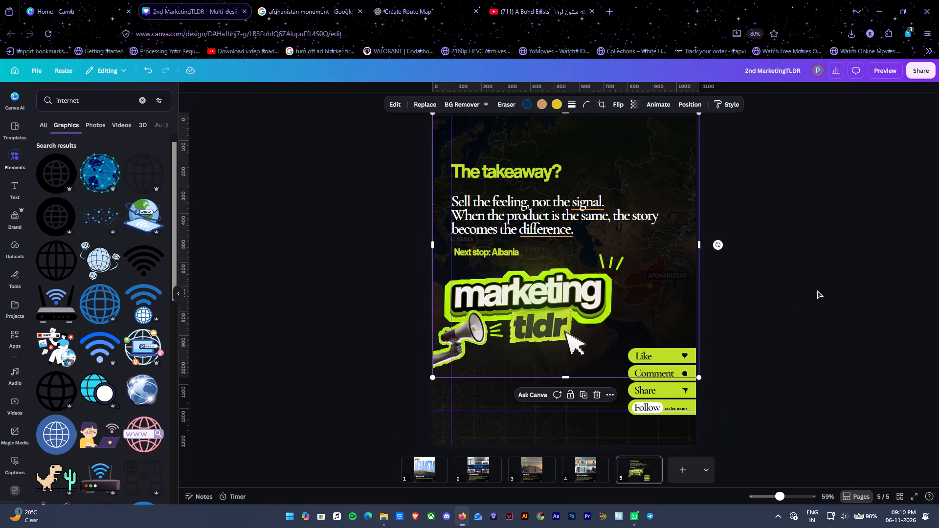
Move the cropped route map down the takeaway page so its bottom edge sits near the Follow label.
{"action": "scroll", "coordinate": [817, 290], "scroll_direction": "up", "scroll_amount": 1}
{"action": "left_click_drag", "start_coordinate": [678, 172], "coordinate": [682, 115]}
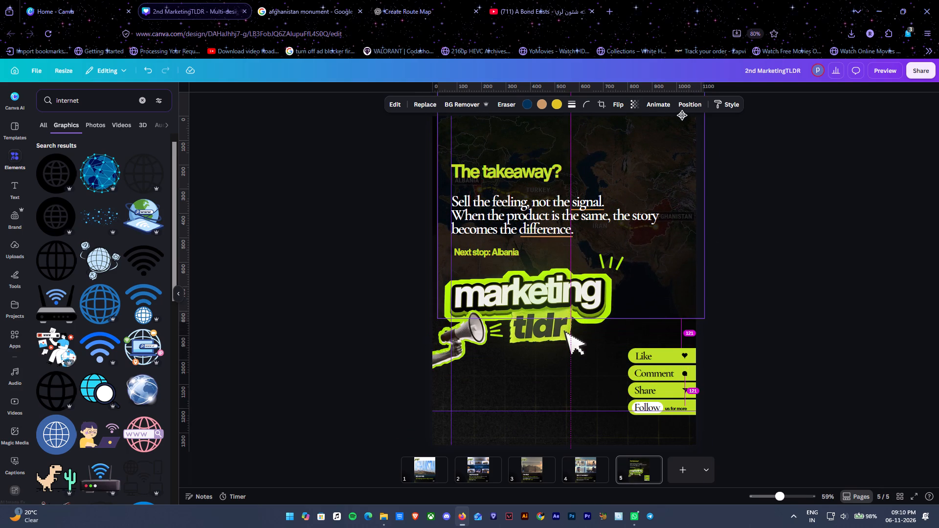
{"action": "left_click_drag", "start_coordinate": [682, 115], "coordinate": [680, 125]}
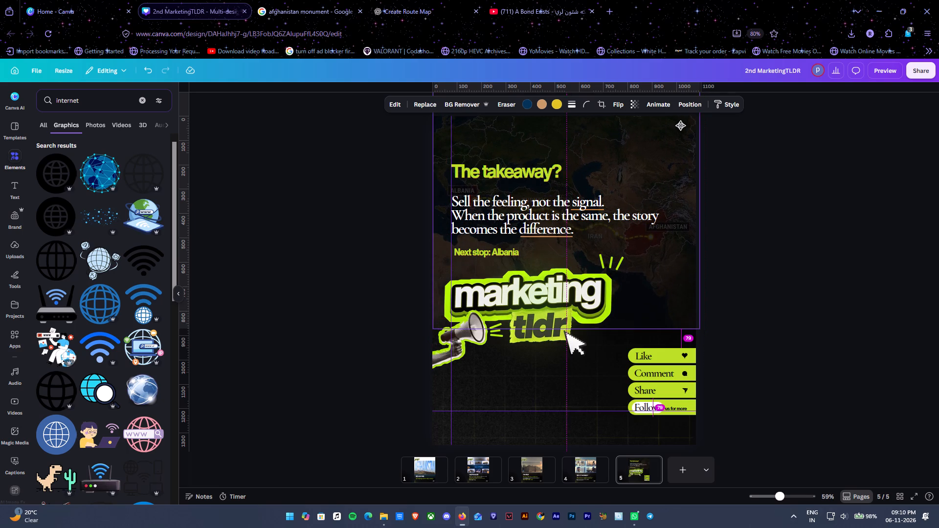
{"action": "left_click_drag", "start_coordinate": [680, 125], "coordinate": [683, 202]}
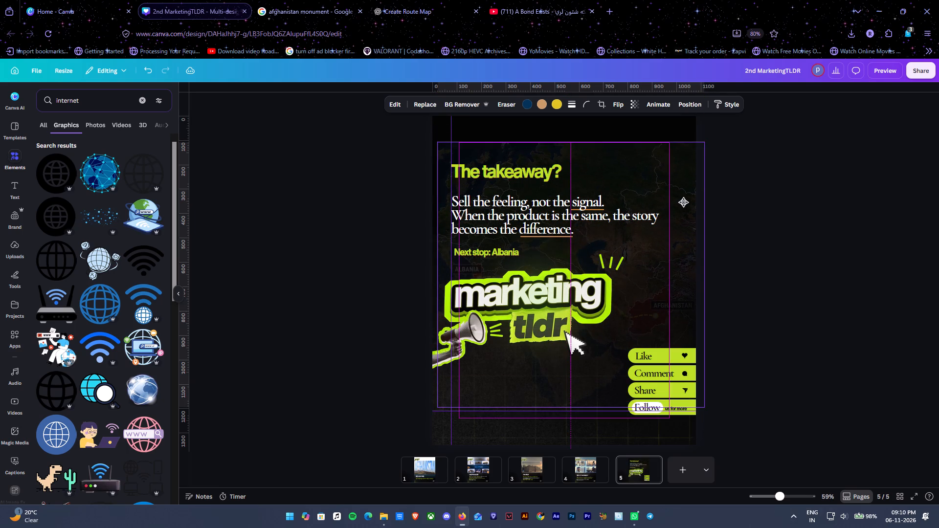
{"action": "left_click_drag", "start_coordinate": [683, 202], "coordinate": [682, 198]}
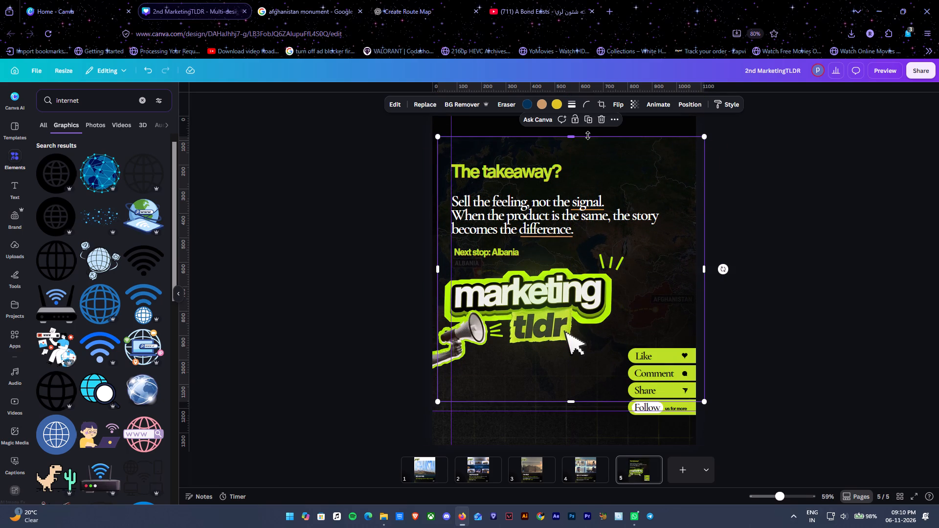
Extend the route map's top edge to the top of page 5, making the image about 1,200 px tall.
{"action": "left_click_drag", "start_coordinate": [576, 138], "coordinate": [579, 111]}
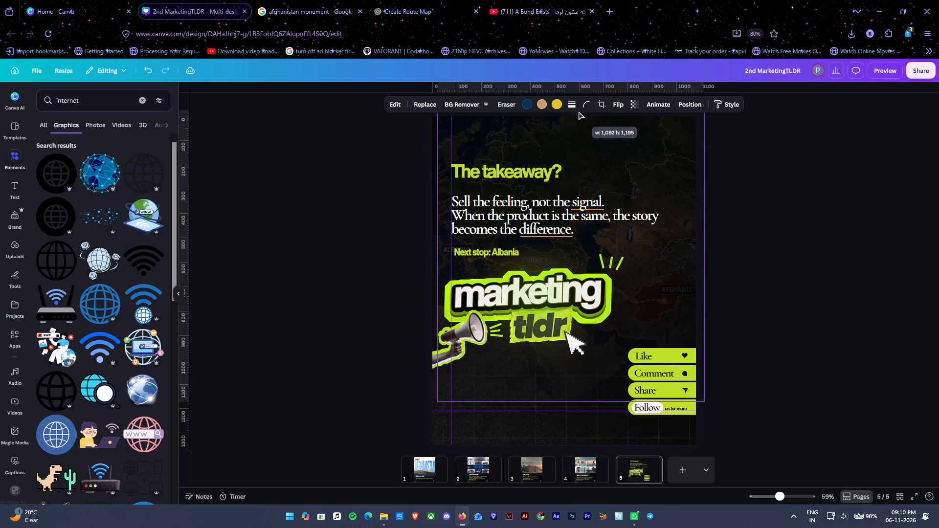
{"action": "left_click_drag", "start_coordinate": [579, 111], "coordinate": [579, 109]}
{"action": "scroll", "coordinate": [795, 207], "scroll_direction": "up", "scroll_amount": 2}
{"action": "scroll", "coordinate": [795, 207], "scroll_direction": "down", "scroll_amount": 2}
{"action": "scroll", "coordinate": [795, 207], "scroll_direction": "up", "scroll_amount": 3}
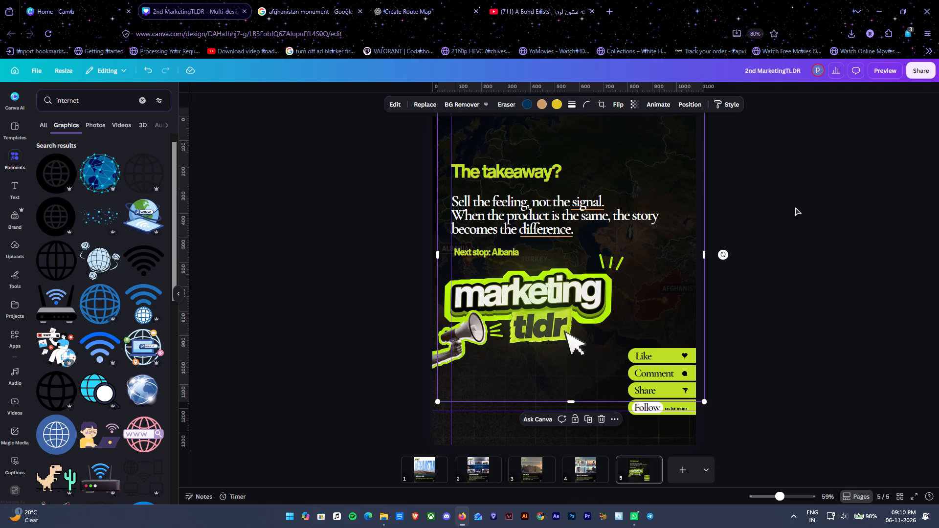
Hide the page thumbnail strip so the carousel pages show as one continuous vertical scroll.
{"action": "left_click", "coordinate": [857, 496]}
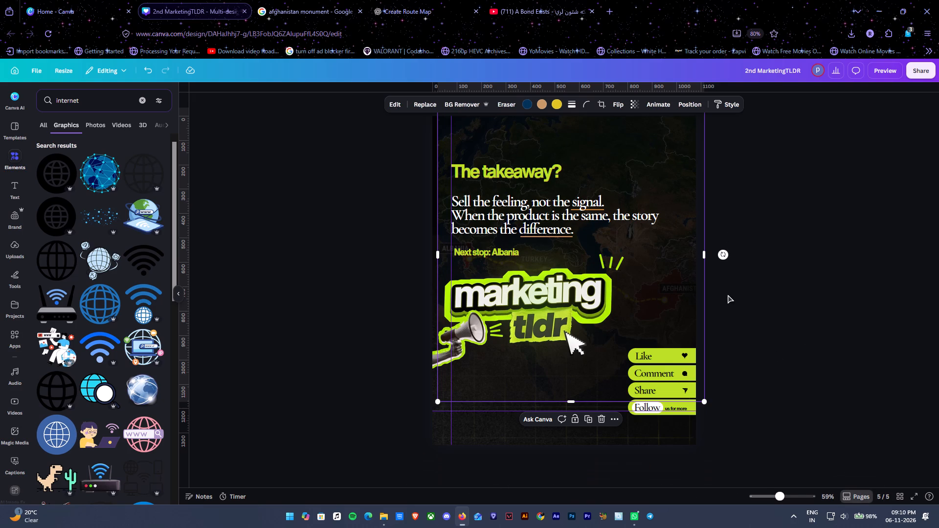
Reposition the route map on page 5 so its left edge meets the page's left edge and its top sits slightly above the page.
{"action": "scroll", "coordinate": [741, 382], "scroll_direction": "down", "scroll_amount": 2}
{"action": "left_click_drag", "start_coordinate": [938, 142], "coordinate": [938, 196]}
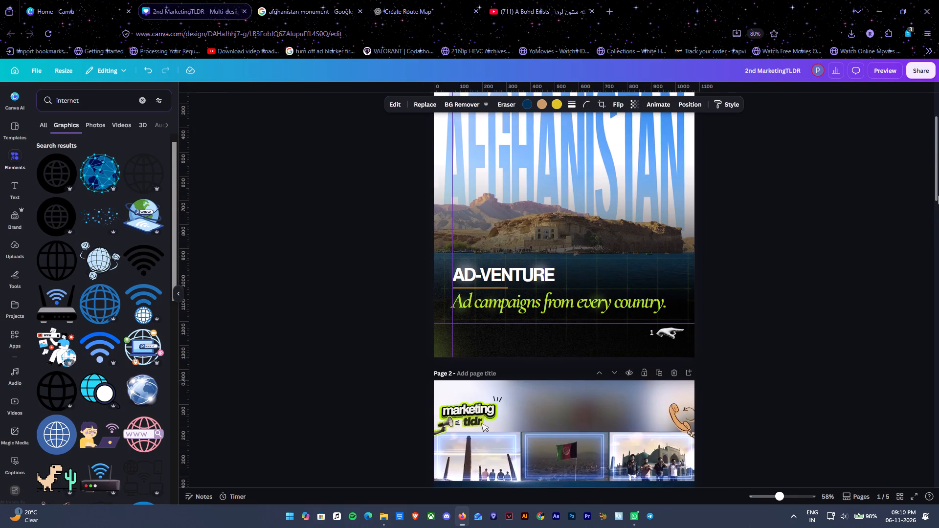
{"action": "left_click_drag", "start_coordinate": [938, 196], "coordinate": [938, 466]}
{"action": "scroll", "coordinate": [738, 324], "scroll_direction": "up", "scroll_amount": 1}
{"action": "scroll", "coordinate": [703, 287], "scroll_direction": "up", "scroll_amount": 2, "text": "ctrl+alt"}
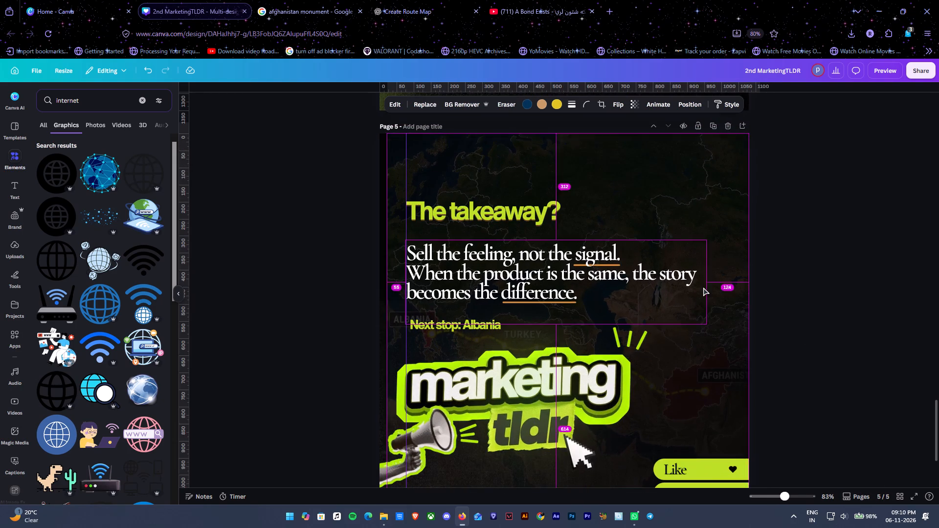
{"action": "left_click_drag", "start_coordinate": [677, 160], "coordinate": [677, 146]}
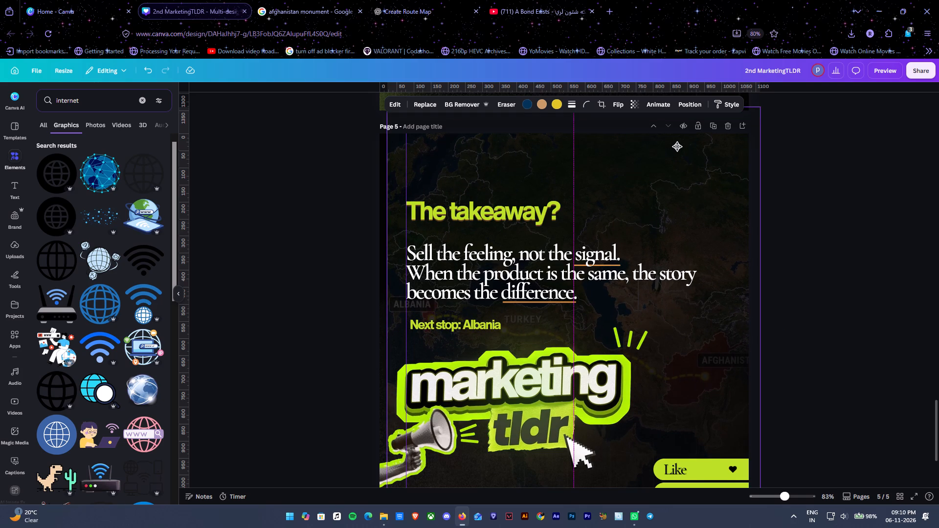
{"action": "left_click_drag", "start_coordinate": [677, 146], "coordinate": [674, 153]}
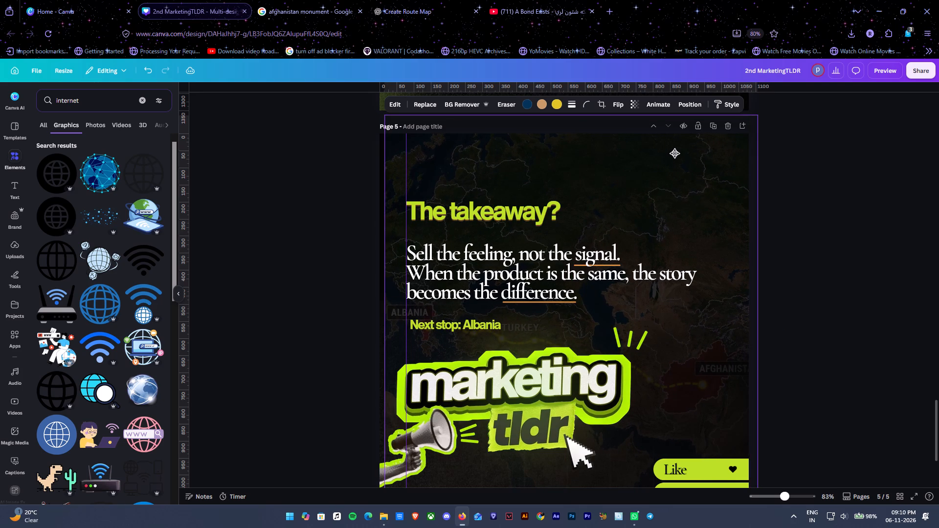
{"action": "left_click_drag", "start_coordinate": [674, 153], "coordinate": [670, 94]}
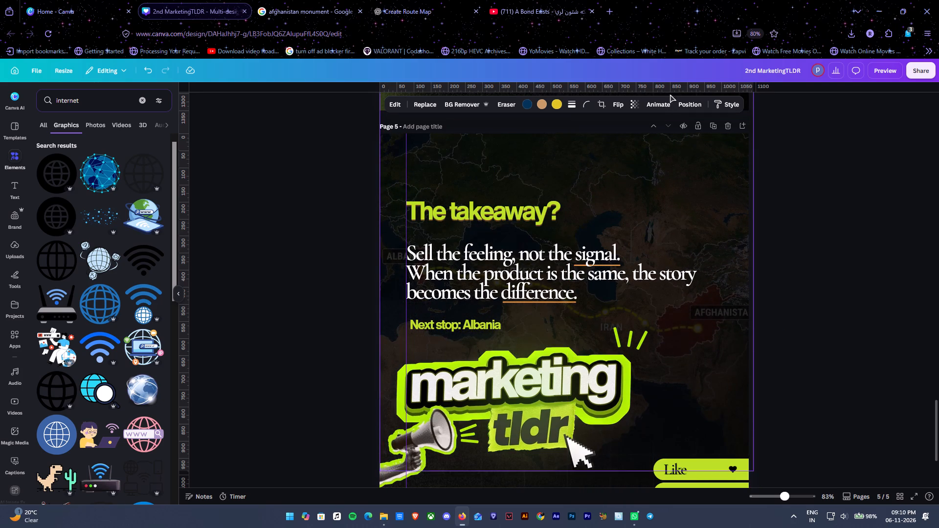
{"action": "left_click_drag", "start_coordinate": [670, 94], "coordinate": [672, 157]}
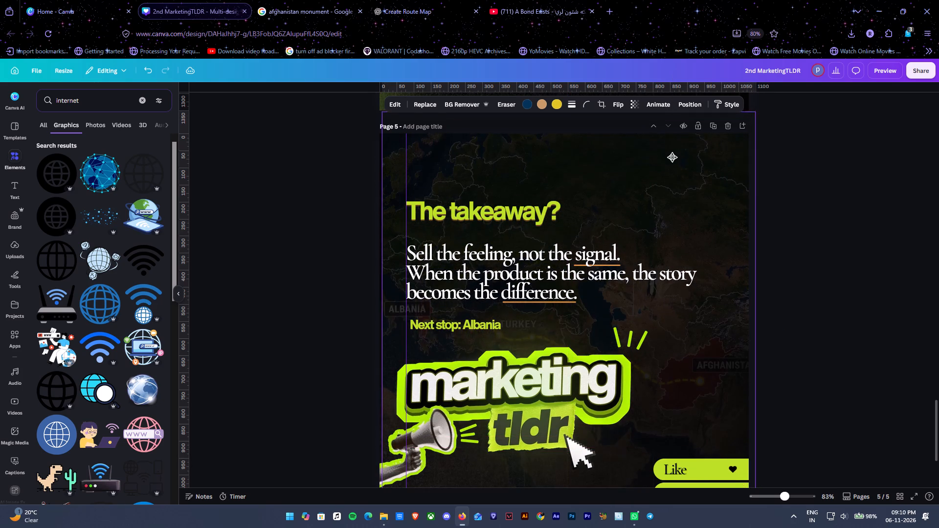
{"action": "left_click_drag", "start_coordinate": [672, 157], "coordinate": [671, 152]}
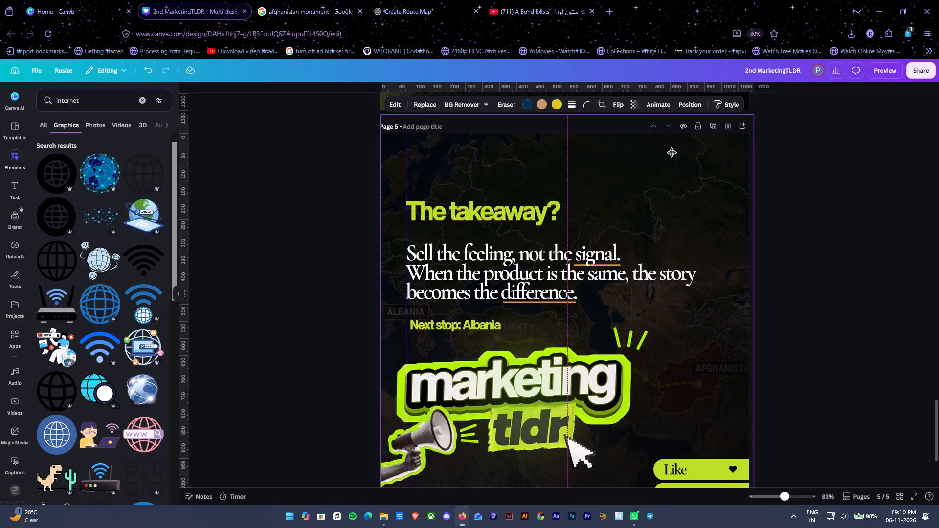
{"action": "left_click_drag", "start_coordinate": [671, 152], "coordinate": [672, 161]}
{"action": "left_click", "coordinate": [874, 181]}
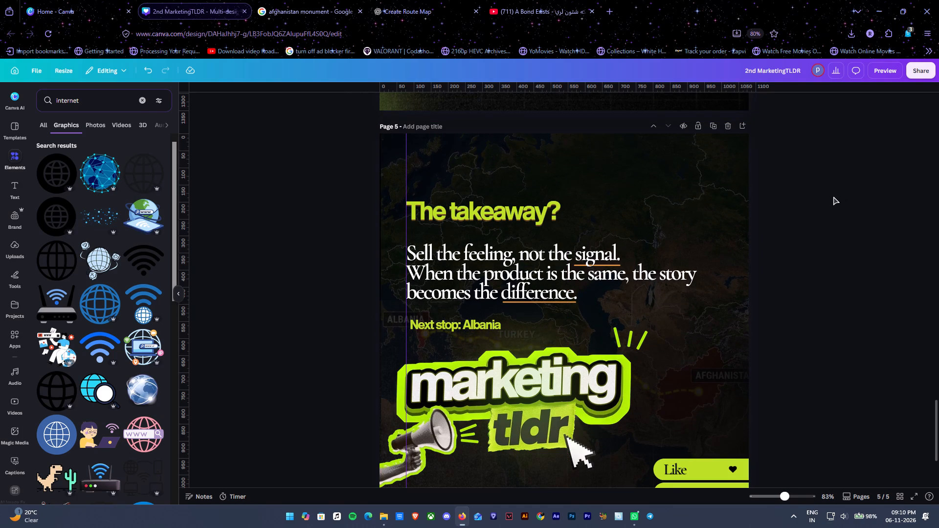
Extend the route map's bottom edge down to the bottom of page 5.
{"action": "scroll", "coordinate": [832, 197], "scroll_direction": "down", "scroll_amount": 3, "text": "ctrl+alt"}
{"action": "scroll", "coordinate": [737, 262], "scroll_direction": "down", "scroll_amount": 3}
{"action": "left_click", "coordinate": [784, 266]}
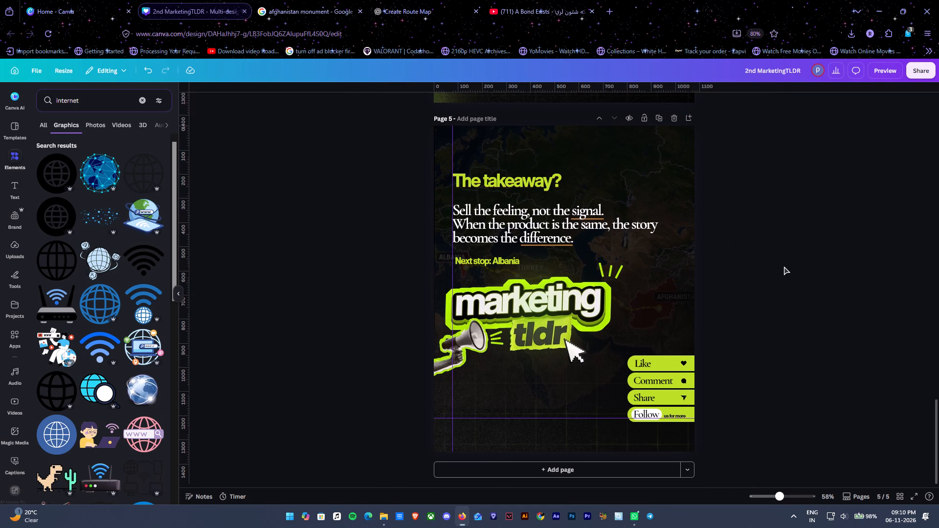
{"action": "left_click", "coordinate": [658, 154]}
{"action": "left_click_drag", "start_coordinate": [565, 410], "coordinate": [565, 446]}
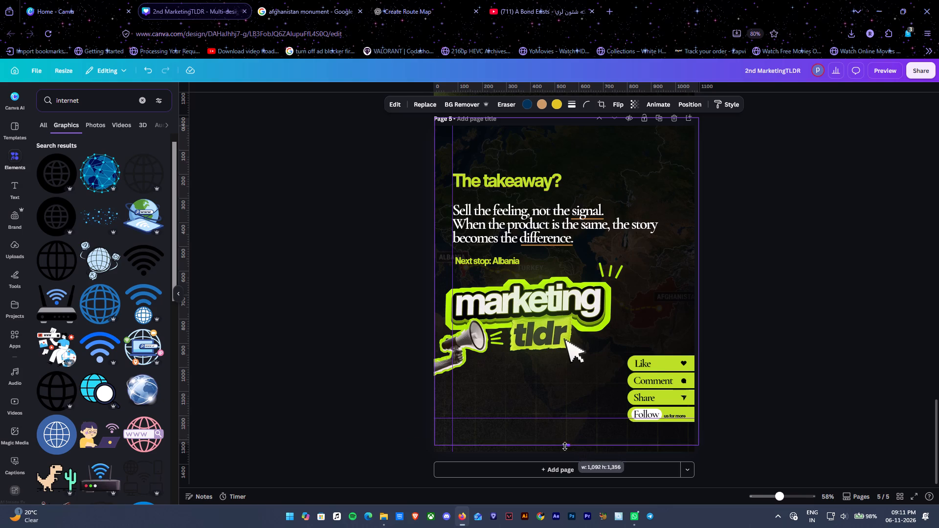
{"action": "left_click_drag", "start_coordinate": [565, 446], "coordinate": [566, 453]}
{"action": "double_click", "coordinate": [817, 285]}
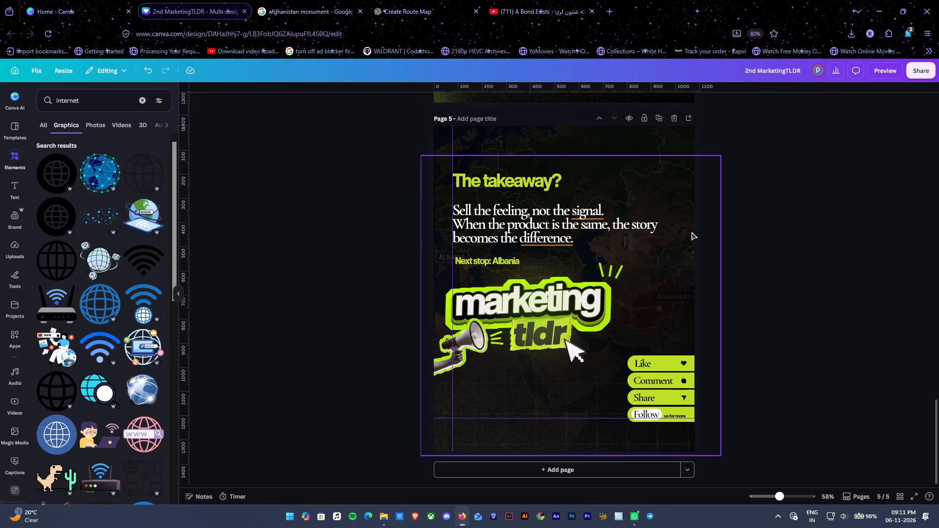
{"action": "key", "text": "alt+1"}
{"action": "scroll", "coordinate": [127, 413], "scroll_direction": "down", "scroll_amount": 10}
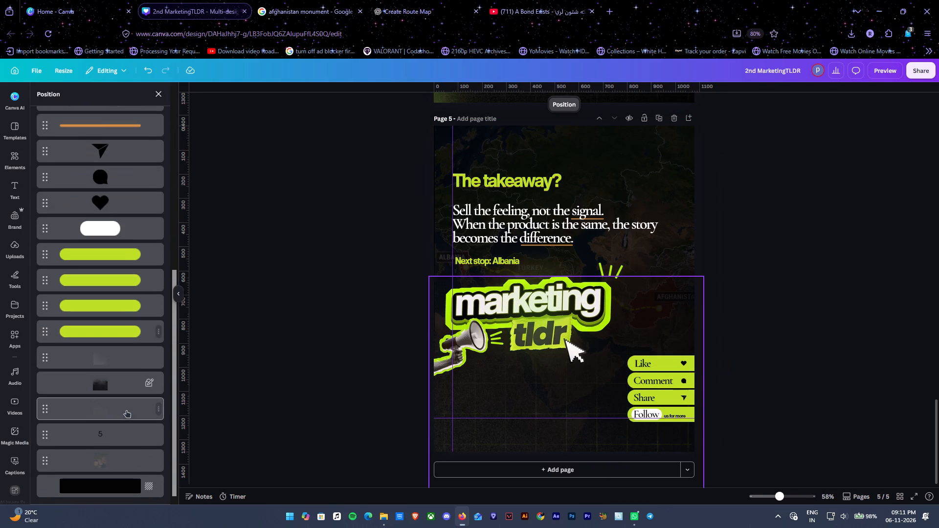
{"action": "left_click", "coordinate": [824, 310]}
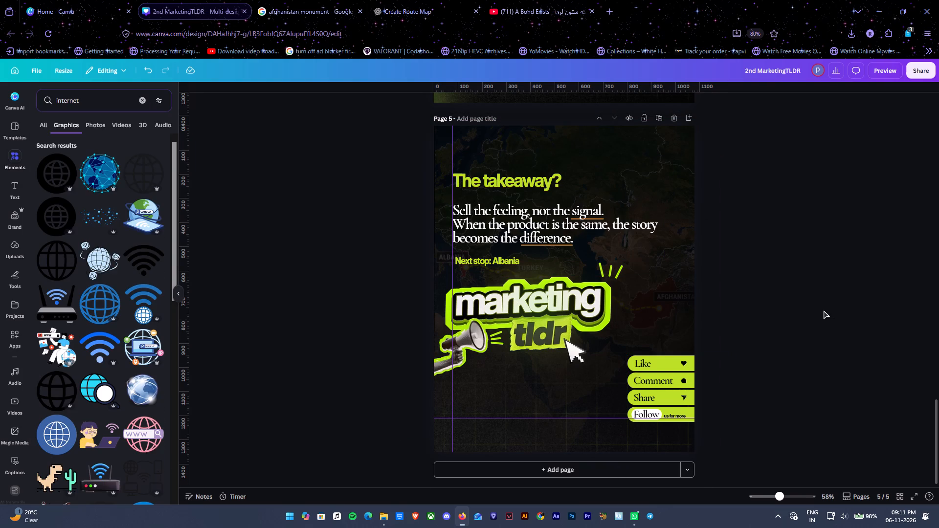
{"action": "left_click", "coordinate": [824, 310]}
Review all five carousel pages, comparing the layout, logo and text from the cover through the takeaway page.
{"action": "scroll", "coordinate": [821, 310], "scroll_direction": "up", "scroll_amount": 3}
{"action": "scroll", "coordinate": [703, 328], "scroll_direction": "up", "scroll_amount": 3}
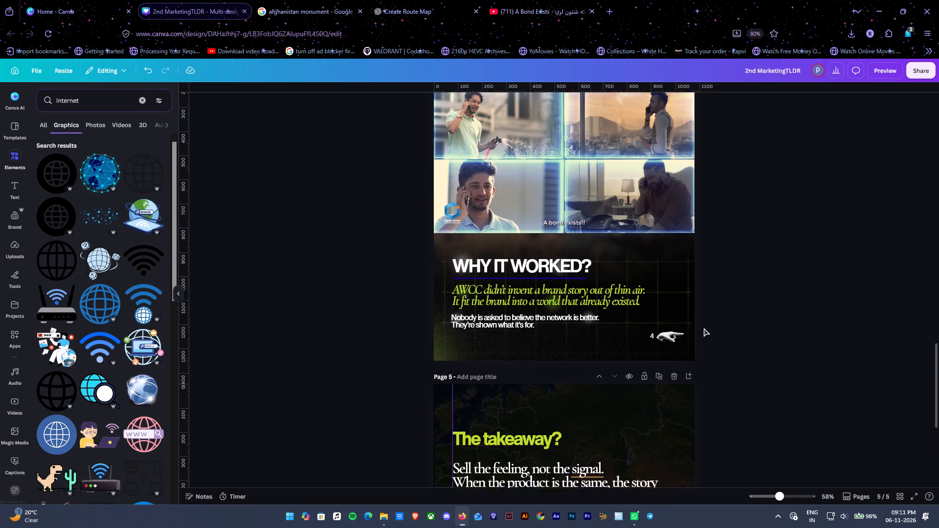
{"action": "scroll", "coordinate": [704, 330], "scroll_direction": "up", "scroll_amount": 4}
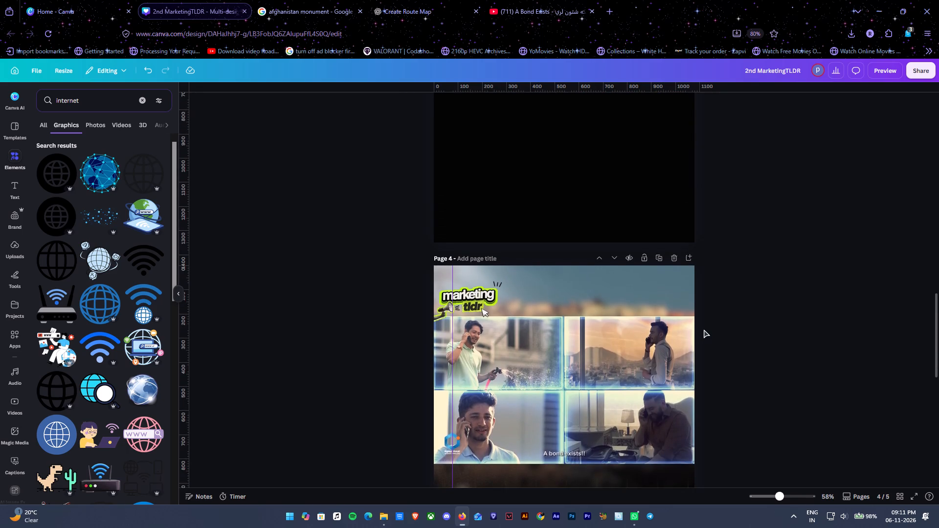
{"action": "scroll", "coordinate": [704, 330], "scroll_direction": "up", "scroll_amount": 5}
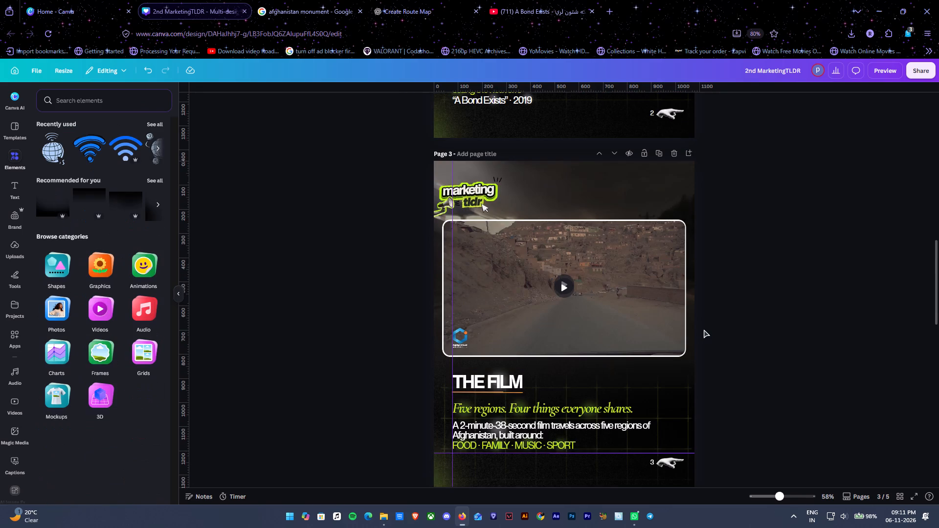
{"action": "scroll", "coordinate": [704, 330], "scroll_direction": "up", "scroll_amount": 4}
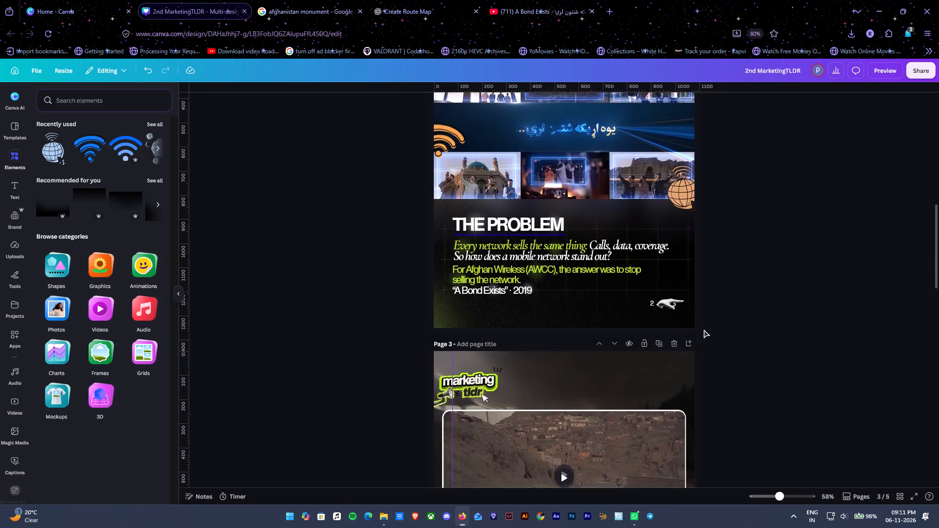
{"action": "scroll", "coordinate": [704, 330], "scroll_direction": "down", "scroll_amount": 1}
{"action": "scroll", "coordinate": [704, 330], "scroll_direction": "up", "scroll_amount": 12}
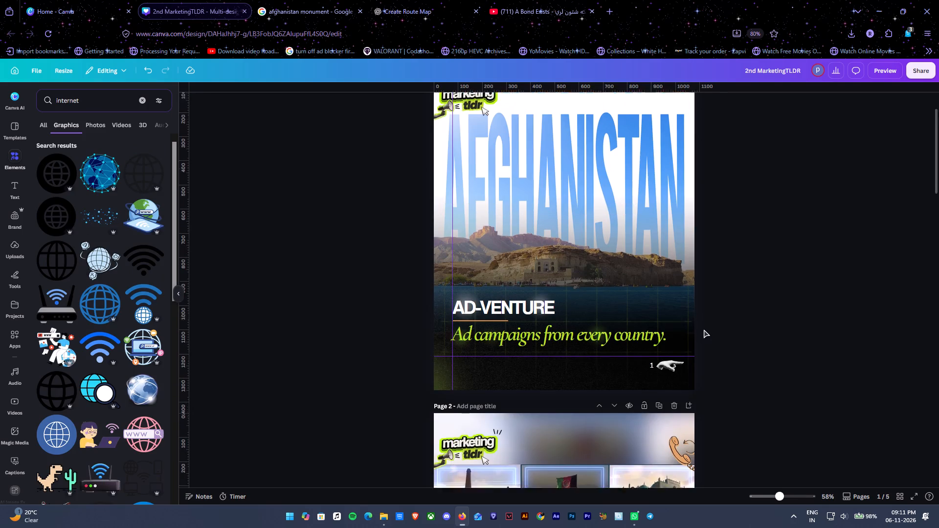
{"action": "scroll", "coordinate": [704, 330], "scroll_direction": "down", "scroll_amount": 8}
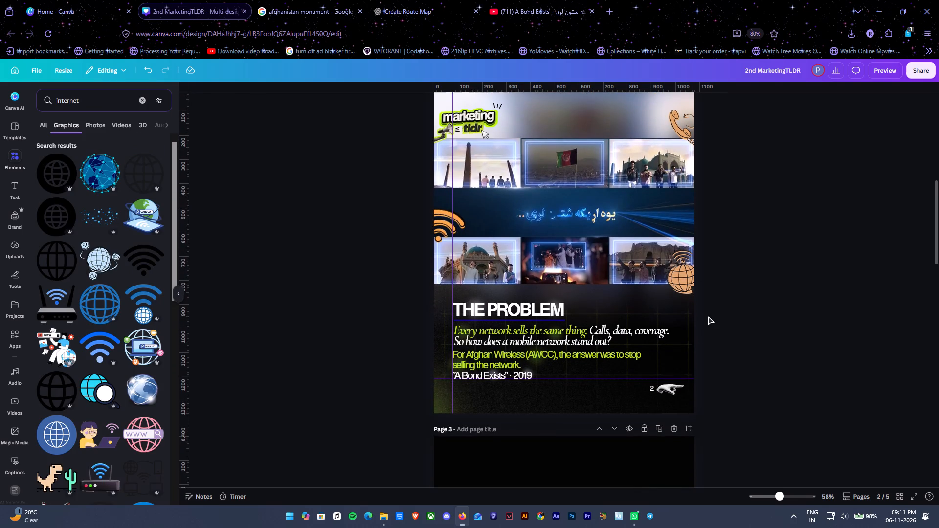
{"action": "scroll", "coordinate": [708, 315], "scroll_direction": "down", "scroll_amount": 7}
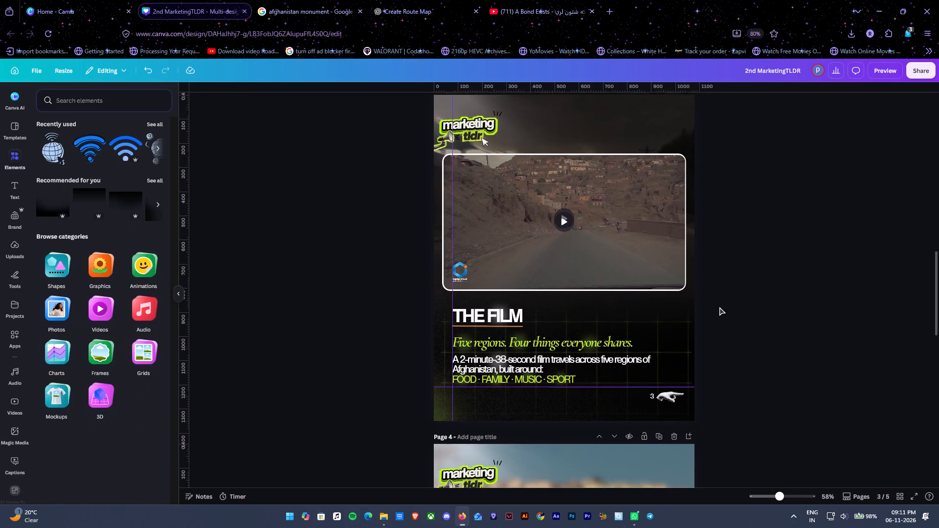
{"action": "scroll", "coordinate": [719, 307], "scroll_direction": "down", "scroll_amount": 4}
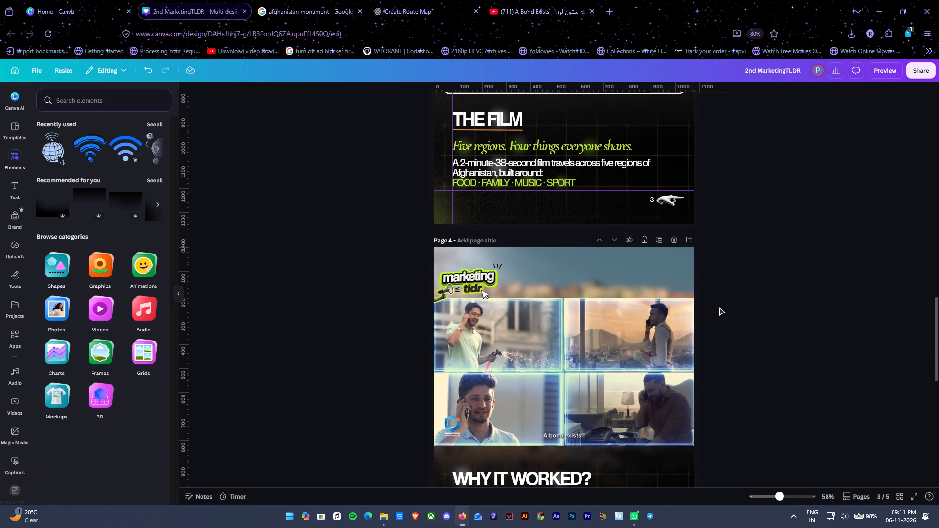
{"action": "scroll", "coordinate": [719, 307], "scroll_direction": "down", "scroll_amount": 8}
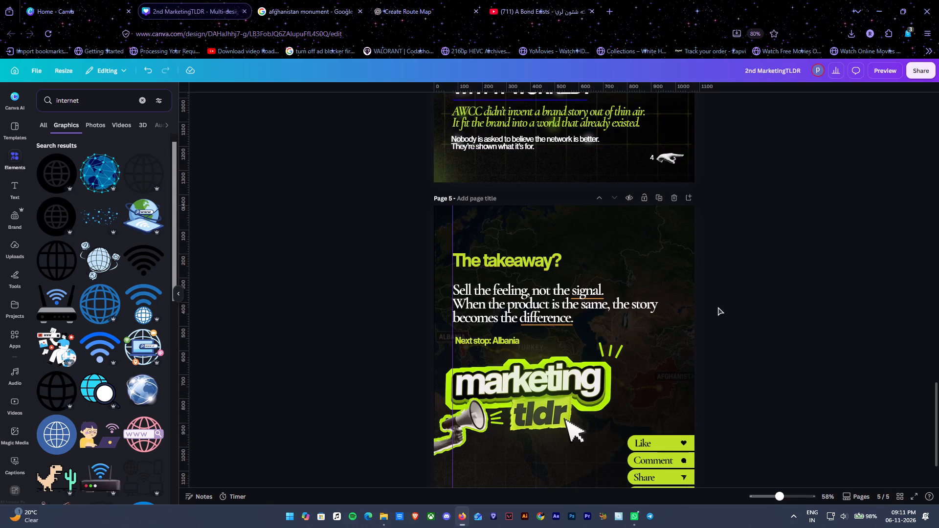
{"action": "scroll", "coordinate": [718, 307], "scroll_direction": "up", "scroll_amount": 7}
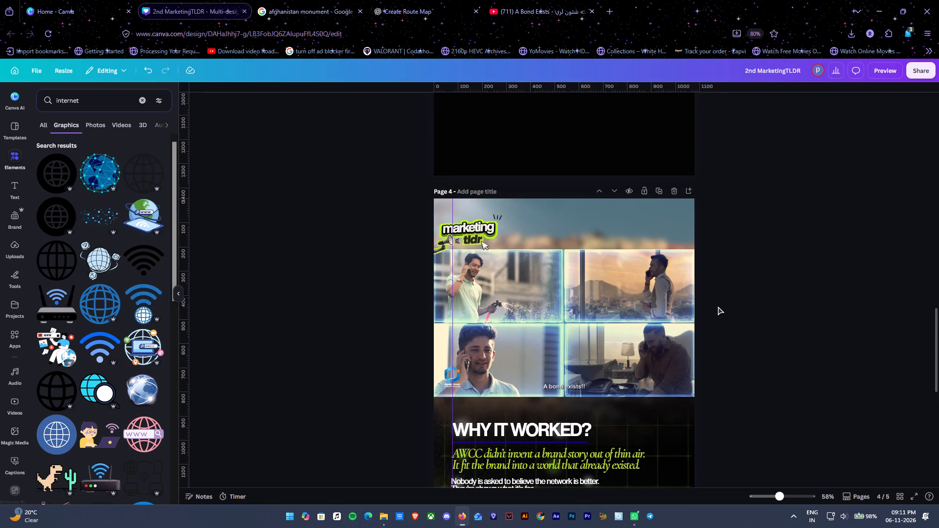
{"action": "scroll", "coordinate": [718, 307], "scroll_direction": "up", "scroll_amount": 4}
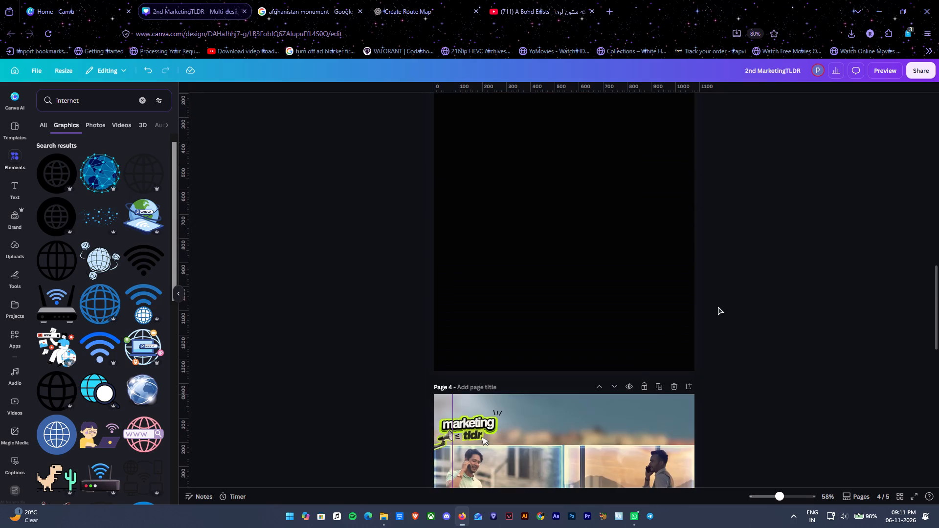
{"action": "scroll", "coordinate": [718, 307], "scroll_direction": "up", "scroll_amount": 3}
{"action": "scroll", "coordinate": [718, 307], "scroll_direction": "down", "scroll_amount": 17}
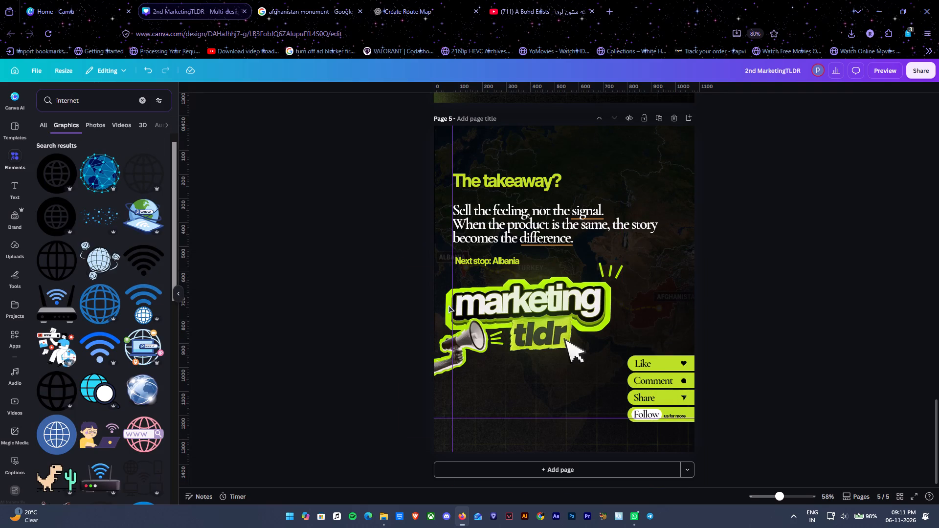
{"action": "left_click", "coordinate": [443, 284]}
{"action": "key", "text": "ctrl+c"}
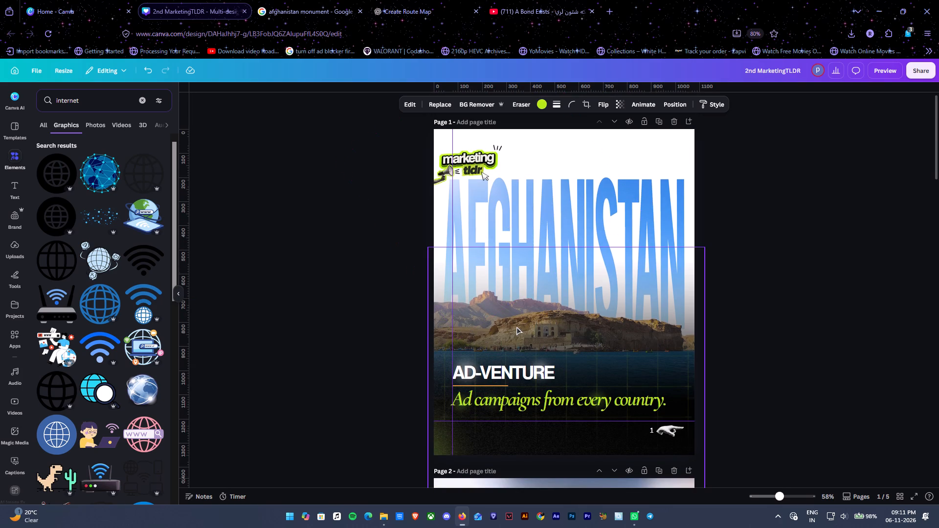
{"action": "scroll", "coordinate": [516, 327], "scroll_direction": "down", "scroll_amount": 3}
{"action": "scroll", "coordinate": [516, 327], "scroll_direction": "up", "scroll_amount": 1}
{"action": "scroll", "coordinate": [516, 327], "scroll_direction": "down", "scroll_amount": 10}
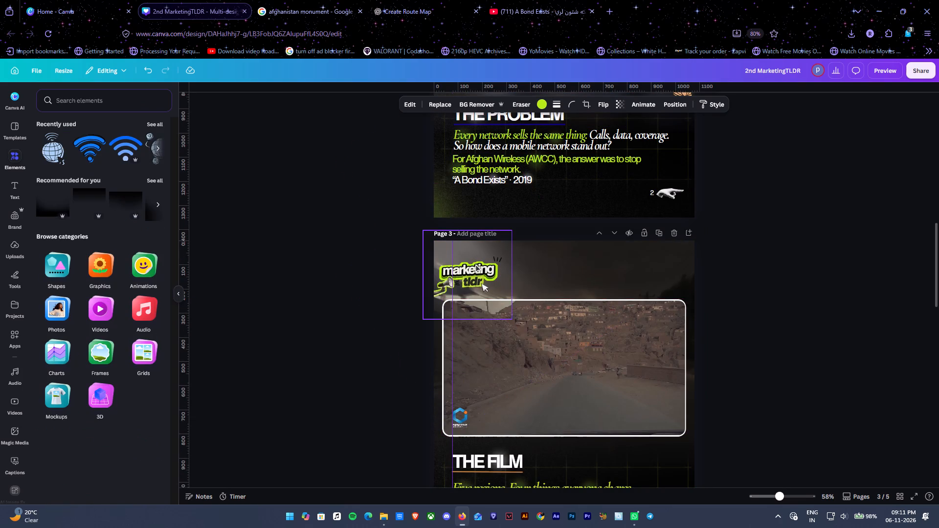
{"action": "left_click", "coordinate": [475, 264]}
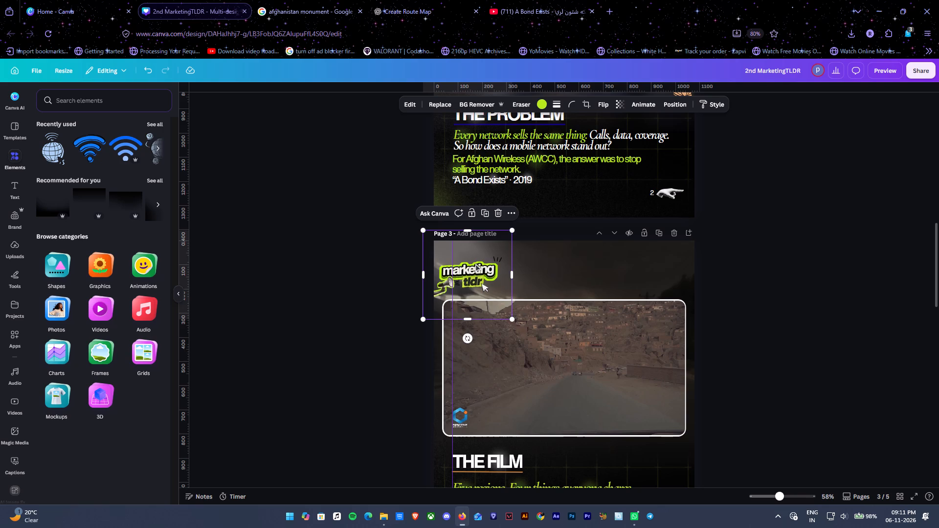
{"action": "key", "text": "ctrl+v"}
Scale the pasted marketing tldr logo to about 370 px wide and place it over page 3's original logo.
{"action": "left_click_drag", "start_coordinate": [570, 448], "coordinate": [575, 302]}
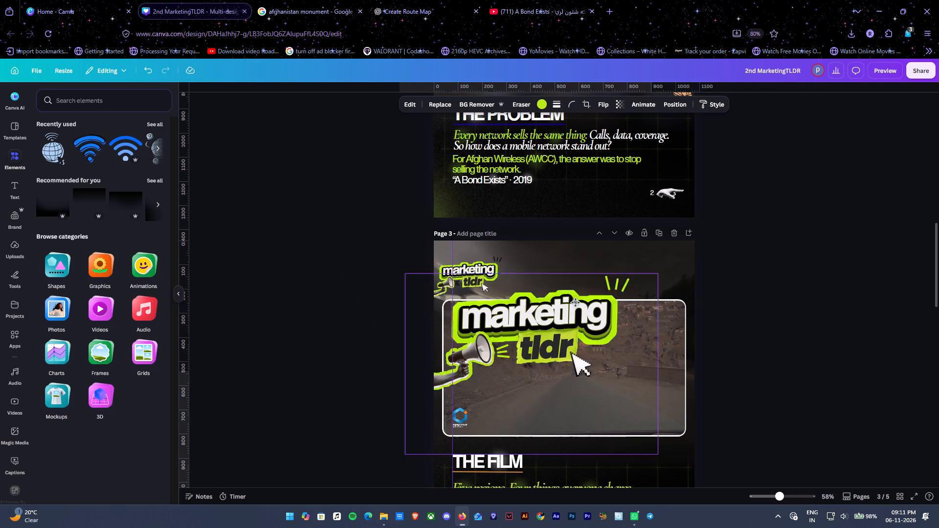
{"action": "left_click_drag", "start_coordinate": [575, 302], "coordinate": [577, 288]}
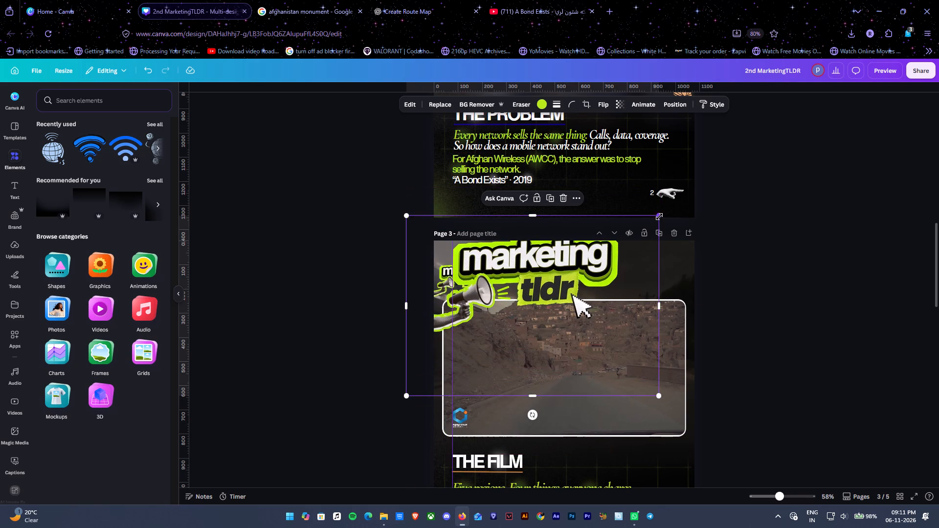
{"action": "left_click_drag", "start_coordinate": [659, 217], "coordinate": [480, 305]}
{"action": "scroll", "coordinate": [464, 348], "scroll_direction": "up", "scroll_amount": 11, "text": "ctrl+alt"}
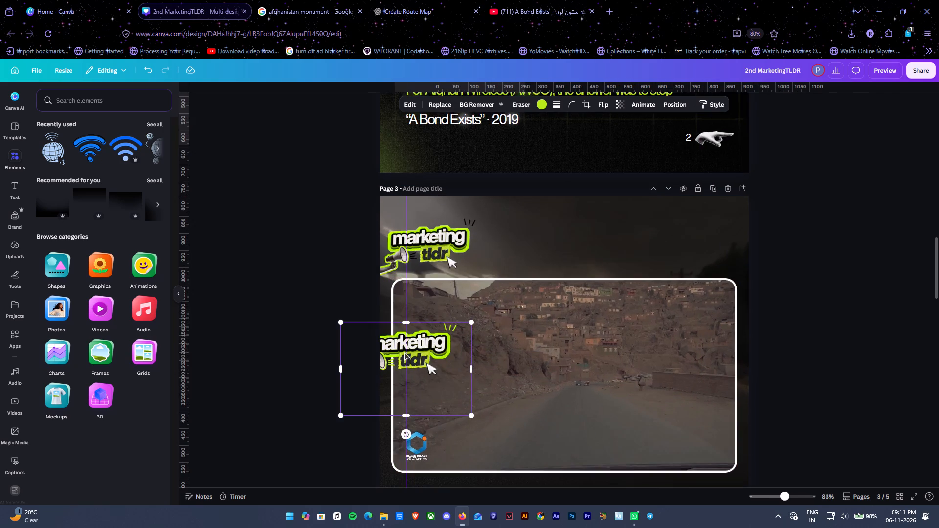
{"action": "left_click_drag", "start_coordinate": [390, 354], "coordinate": [424, 202]}
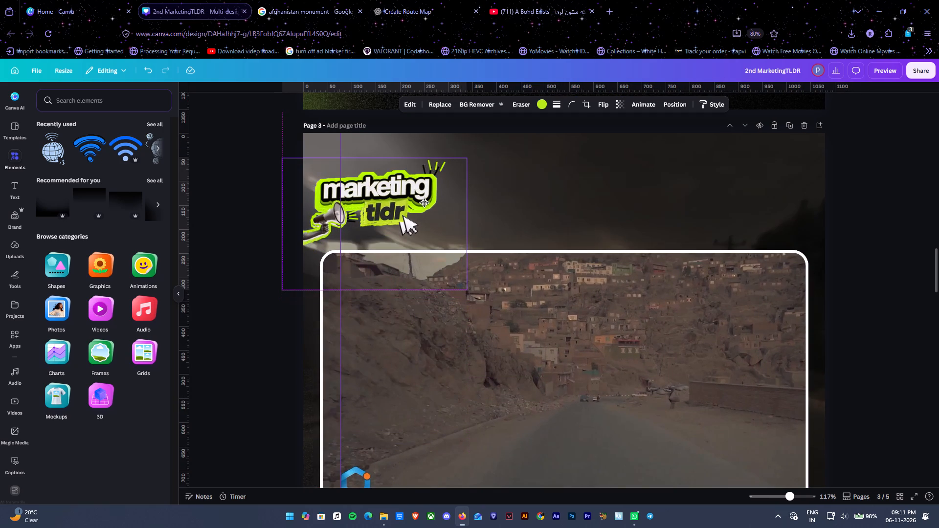
{"action": "left_click_drag", "start_coordinate": [424, 202], "coordinate": [423, 203]}
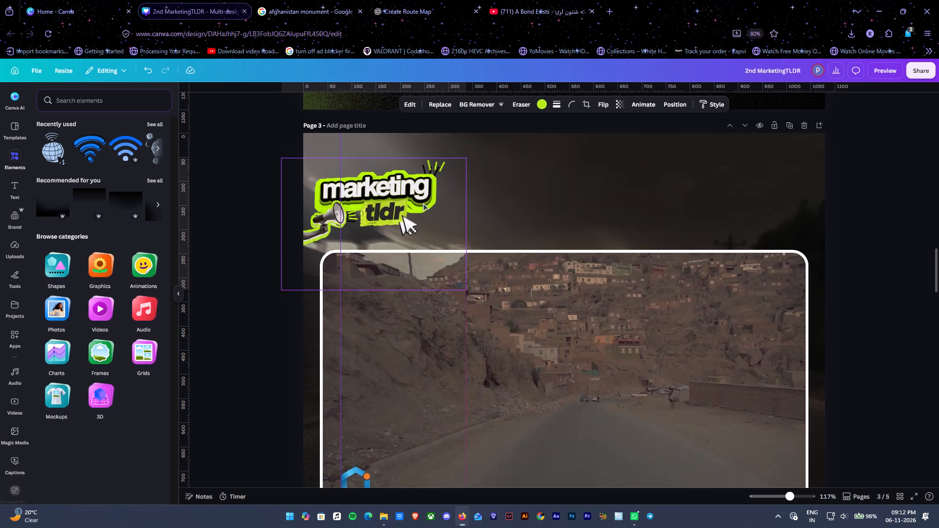
{"action": "left_click_drag", "start_coordinate": [465, 158], "coordinate": [455, 163]}
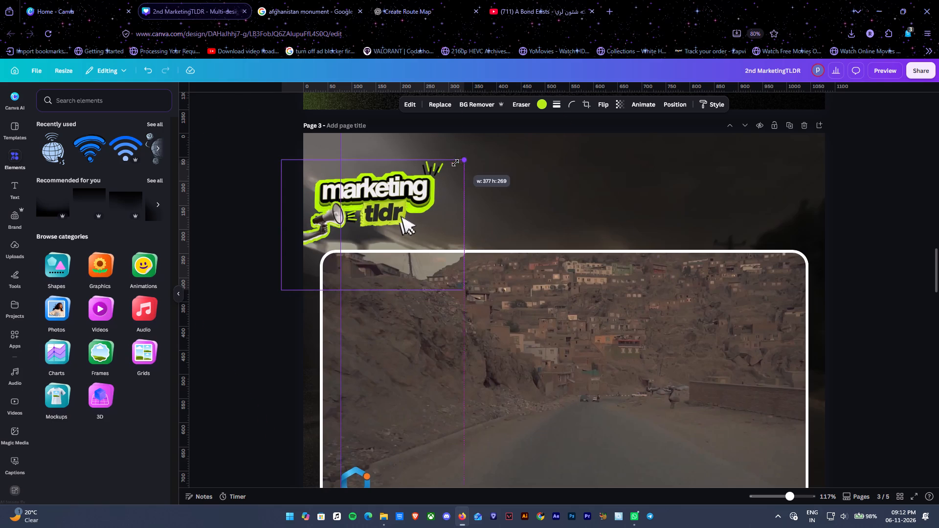
{"action": "left_click_drag", "start_coordinate": [455, 163], "coordinate": [459, 163]}
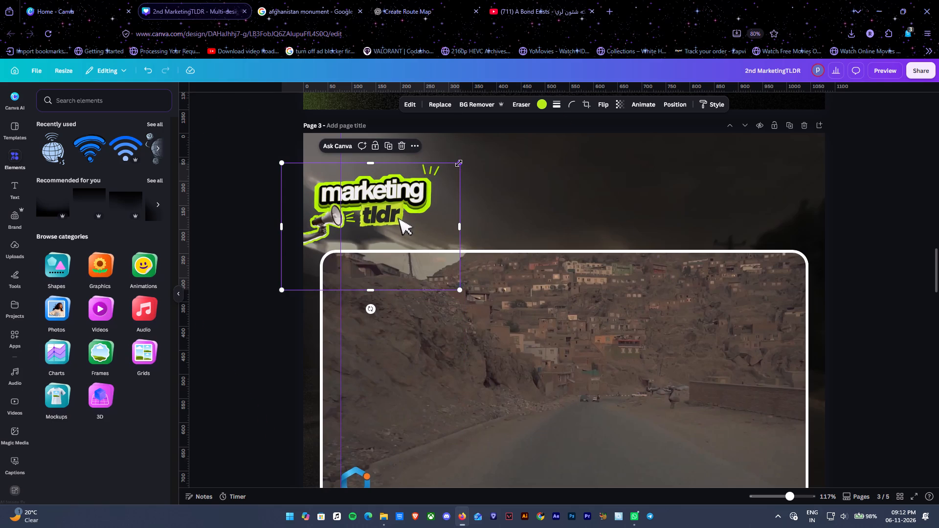
Move the new logo's layer directly above the old logo on page 3 and delete the old logo.
{"action": "key", "text": "alt+1"}
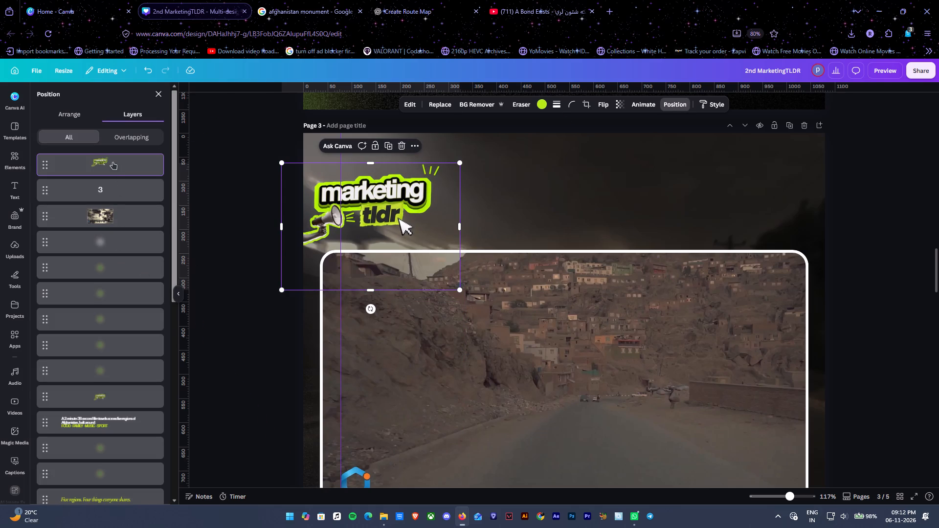
{"action": "left_click_drag", "start_coordinate": [112, 156], "coordinate": [119, 377]}
{"action": "left_click", "coordinate": [112, 396]}
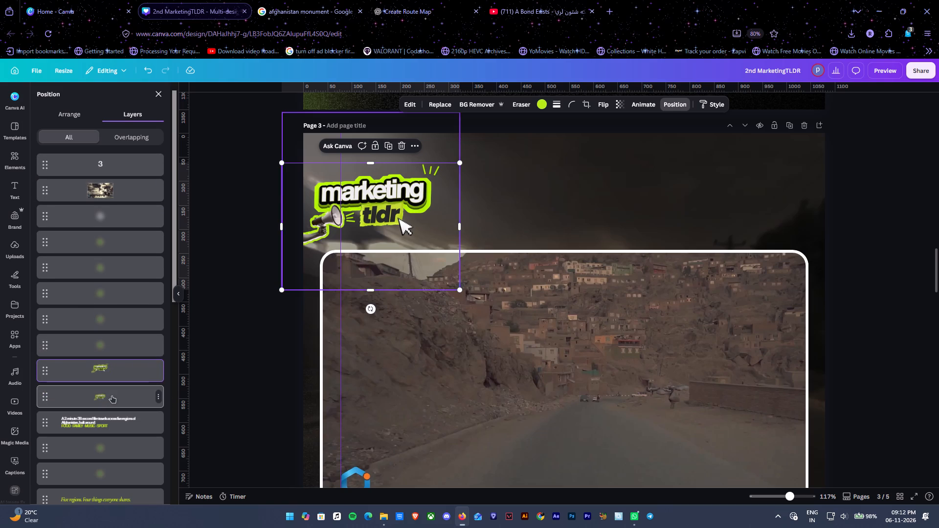
{"action": "key", "text": "Delete"}
{"action": "left_click", "coordinate": [588, 202]}
{"action": "key", "text": "alt+1"}
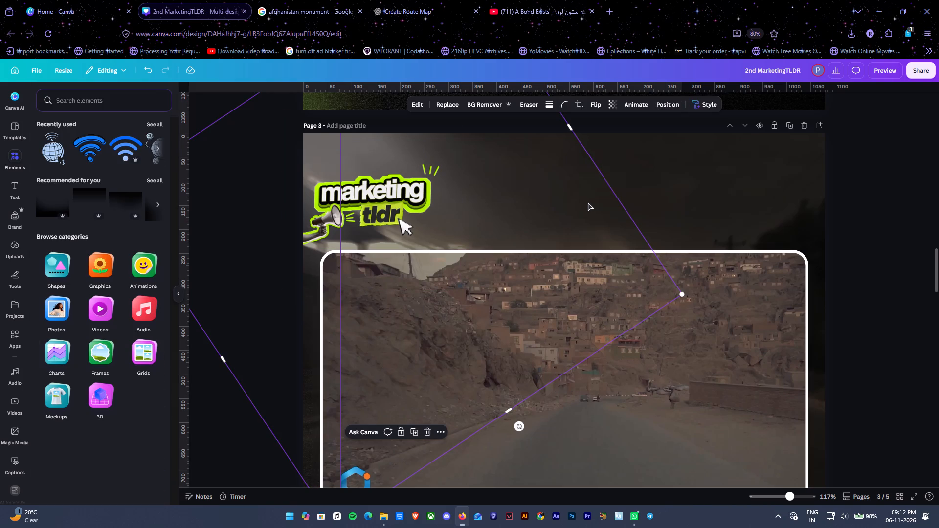
Show the page thumbnails and examine the element tracks in page 3's timeline.
{"action": "left_click", "coordinate": [856, 502]}
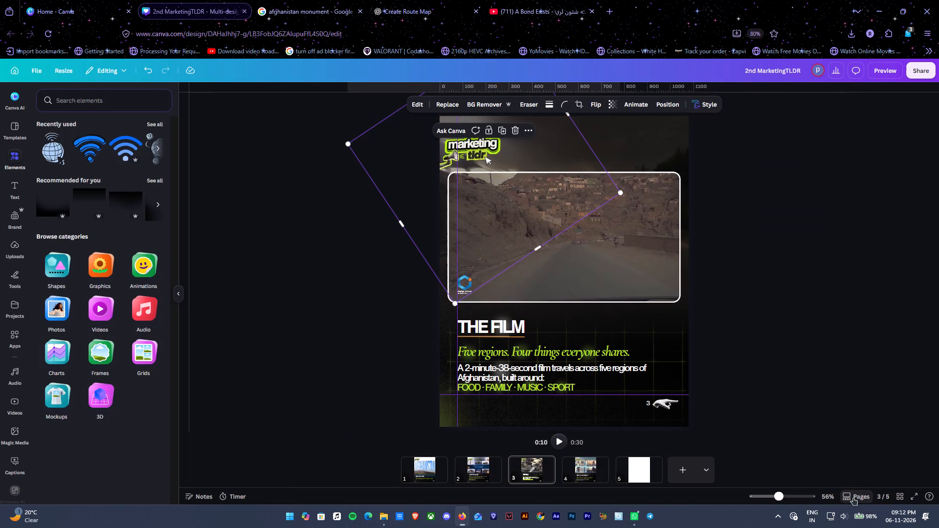
{"action": "left_click", "coordinate": [531, 471]}
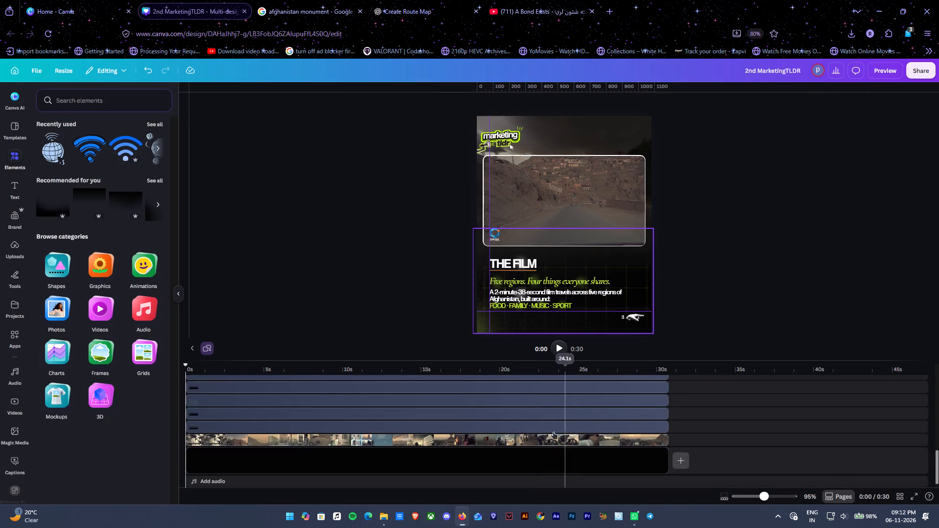
{"action": "scroll", "coordinate": [551, 433], "scroll_direction": "up", "scroll_amount": 5}
{"action": "scroll", "coordinate": [551, 433], "scroll_direction": "down", "scroll_amount": 1}
{"action": "scroll", "coordinate": [551, 433], "scroll_direction": "up", "scroll_amount": 10}
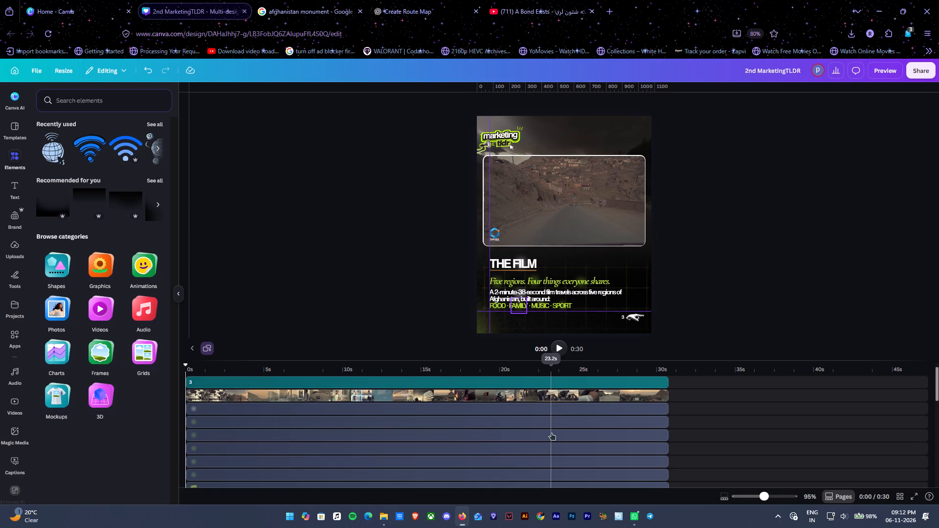
{"action": "scroll", "coordinate": [551, 433], "scroll_direction": "down", "scroll_amount": 2}
{"action": "left_click", "coordinate": [193, 351]}
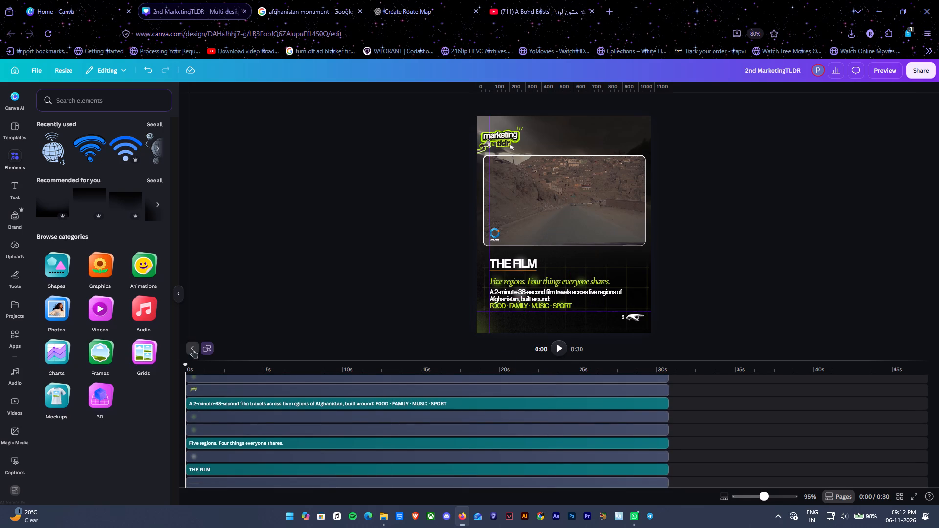
Compare pages 2 to 5, checking the logo, headings and layout of page 3 against its neighbours.
{"action": "left_click", "coordinate": [637, 472]}
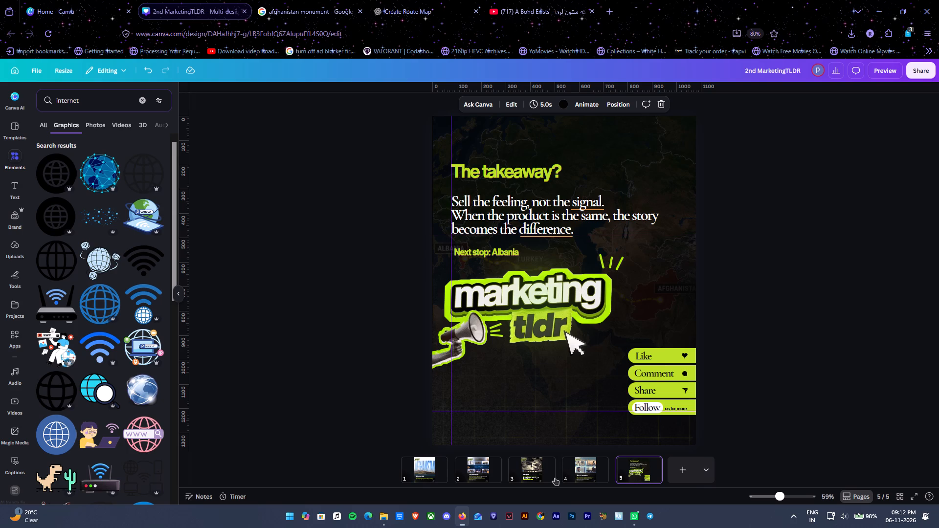
{"action": "left_click", "coordinate": [573, 469]}
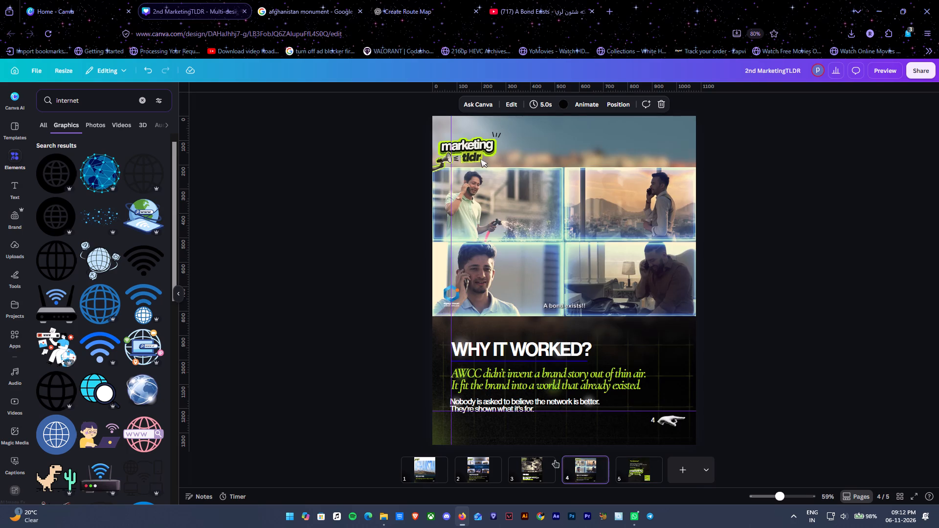
{"action": "left_click", "coordinate": [528, 474]}
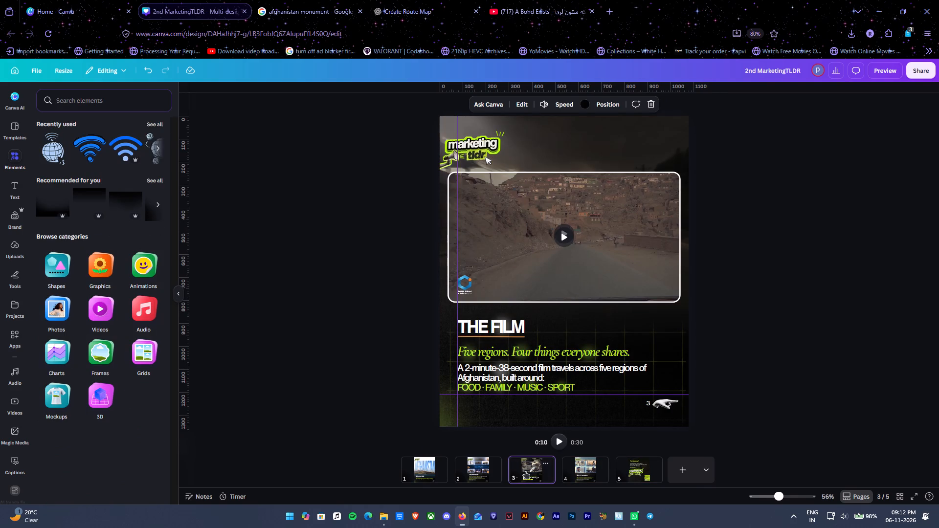
{"action": "left_click", "coordinate": [592, 472]}
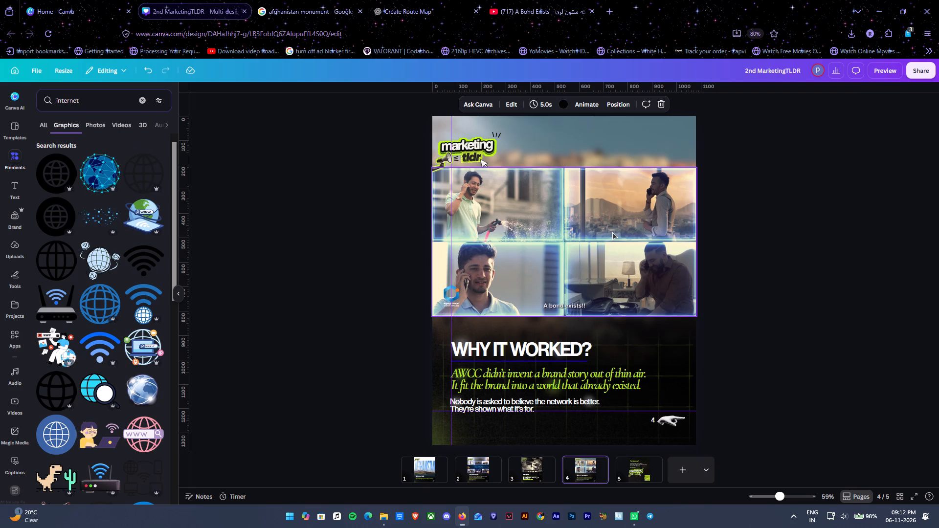
{"action": "left_click", "coordinate": [824, 221]}
{"action": "left_click", "coordinate": [480, 467]}
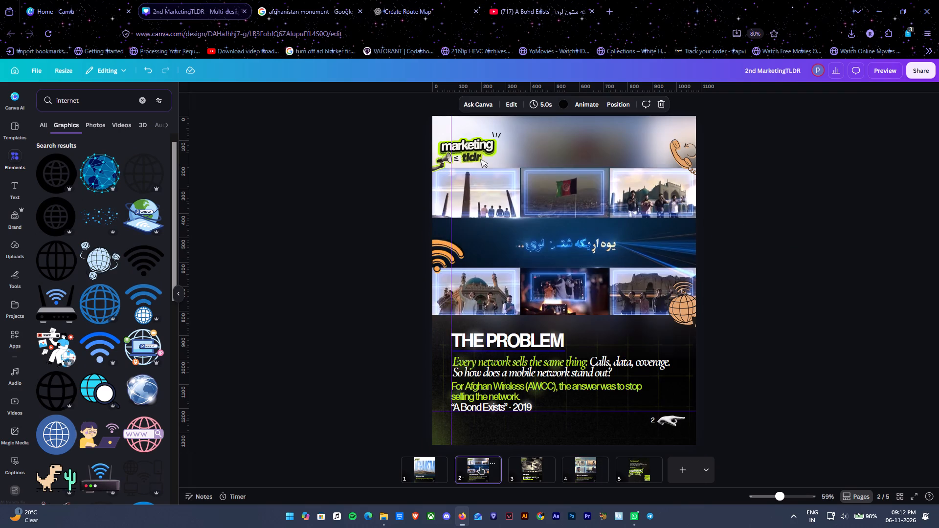
{"action": "left_click", "coordinate": [539, 470]}
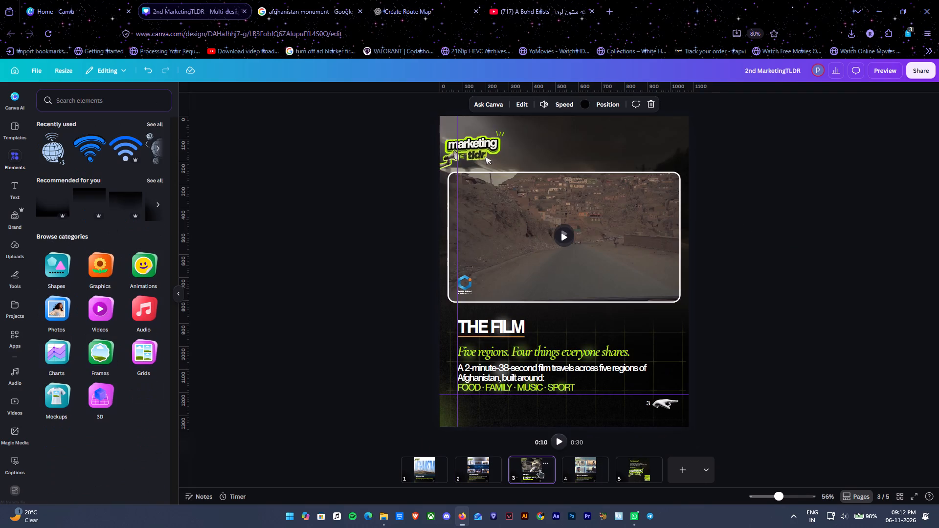
{"action": "left_click", "coordinate": [485, 470]}
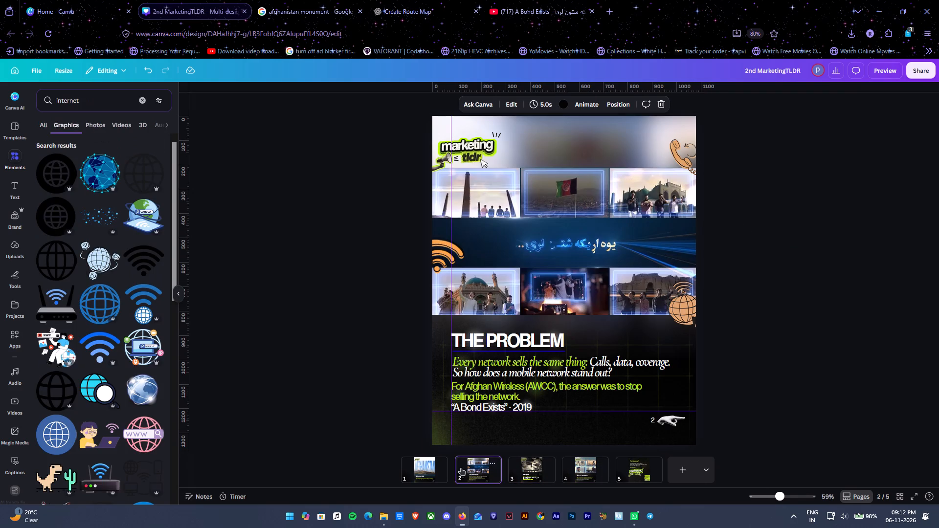
{"action": "left_click", "coordinate": [524, 471]}
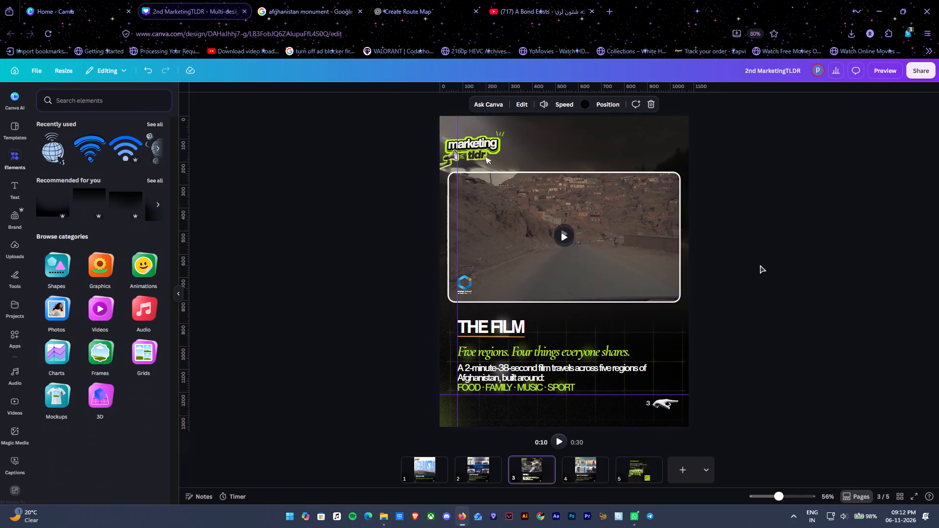
Play the film video on page 3 to check it, and pause it.
{"action": "left_click", "coordinate": [565, 239]}
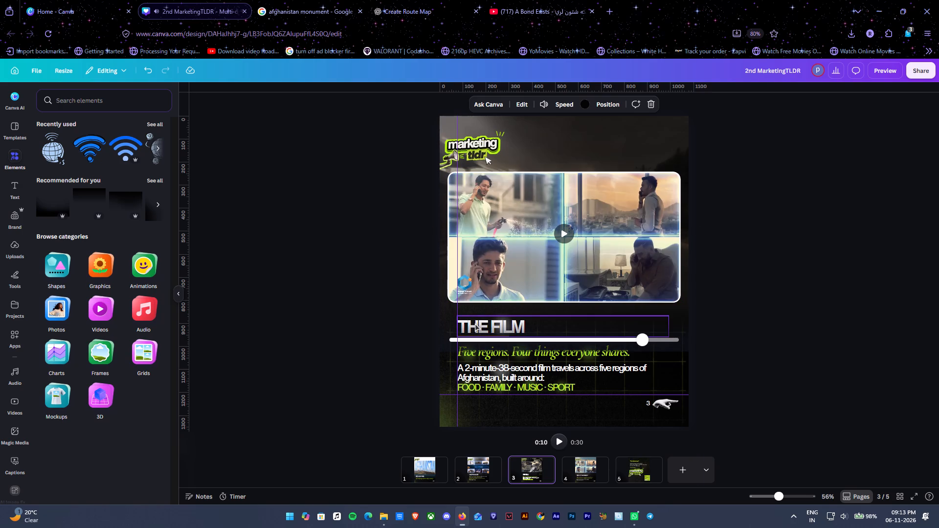
{"action": "scroll", "coordinate": [475, 323], "scroll_direction": "up", "scroll_amount": 5, "text": "ctrl+alt"}
{"action": "left_click", "coordinate": [565, 193]}
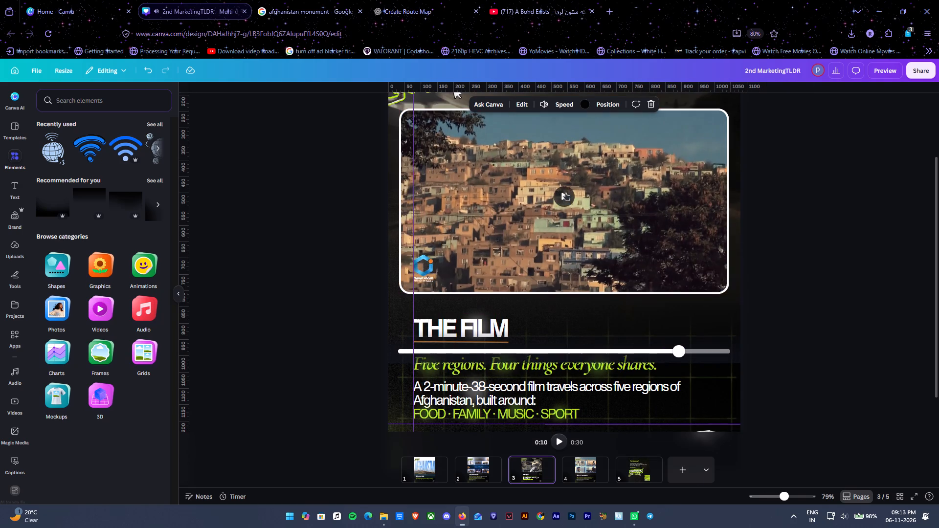
{"action": "left_click", "coordinate": [559, 203]}
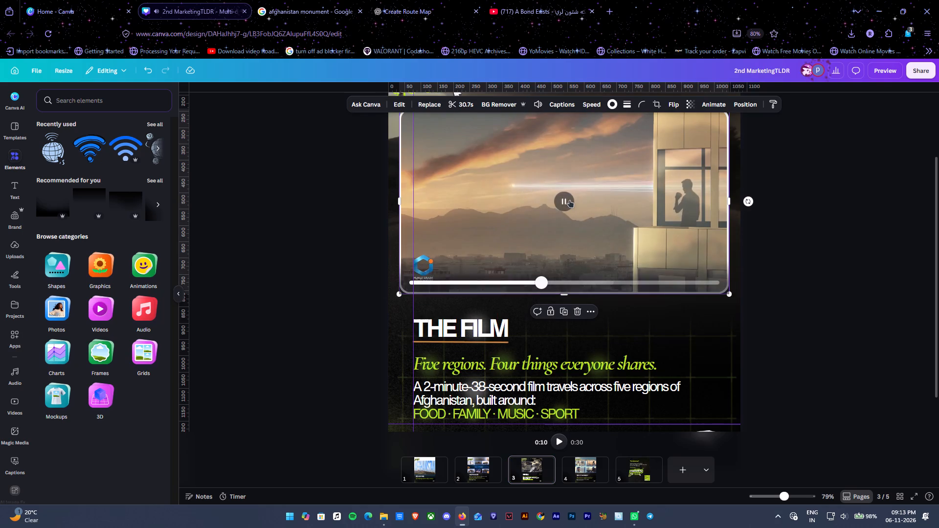
{"action": "left_click", "coordinate": [569, 200]}
Level the orange underline beneath THE FILM heading on page 3 and align its left end with the margin guide.
{"action": "left_click", "coordinate": [464, 346]}
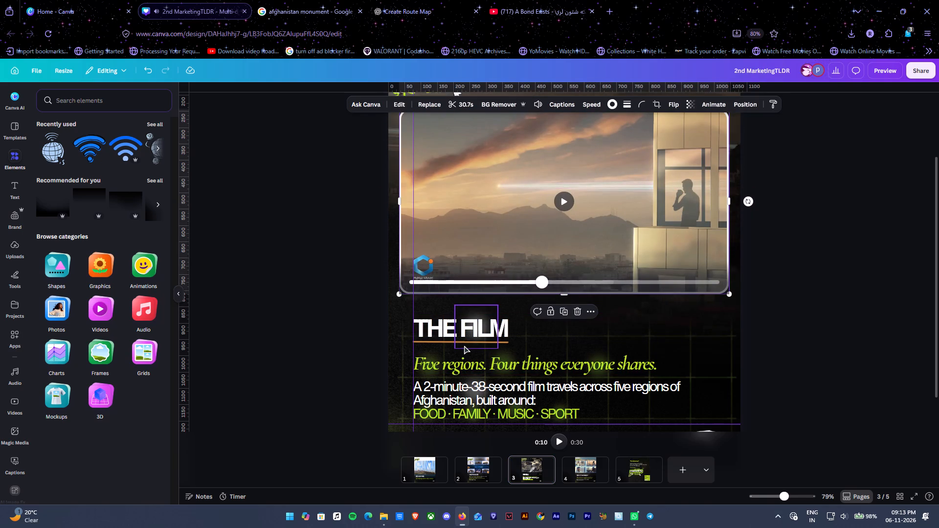
{"action": "scroll", "coordinate": [452, 351], "scroll_direction": "up", "scroll_amount": 8, "text": "ctrl+alt"}
{"action": "scroll", "coordinate": [287, 345], "scroll_direction": "up", "scroll_amount": 5, "text": "ctrl+alt"}
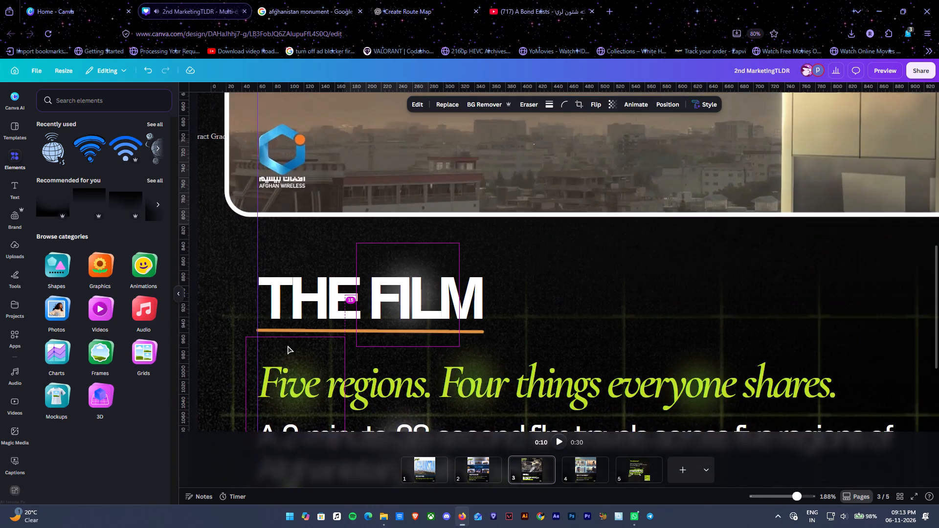
{"action": "scroll", "coordinate": [288, 346], "scroll_direction": "up", "scroll_amount": 10, "text": "ctrl+alt"}
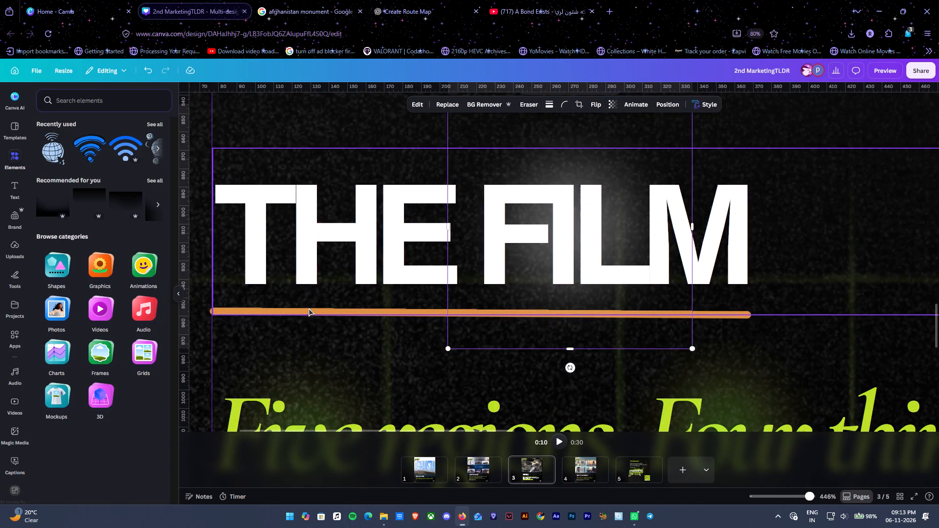
{"action": "left_click", "coordinate": [309, 303]}
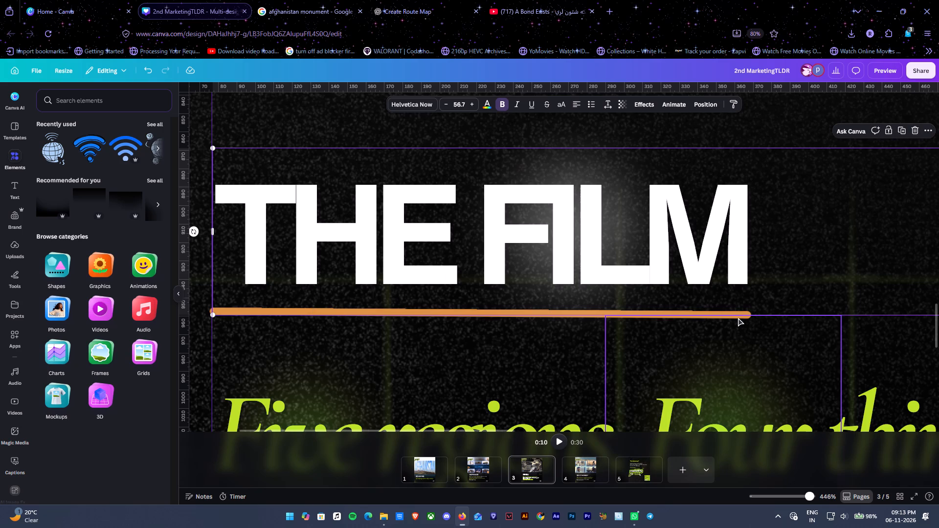
{"action": "left_click", "coordinate": [738, 318]}
{"action": "left_click", "coordinate": [742, 309]}
{"action": "key", "text": "alt+1"}
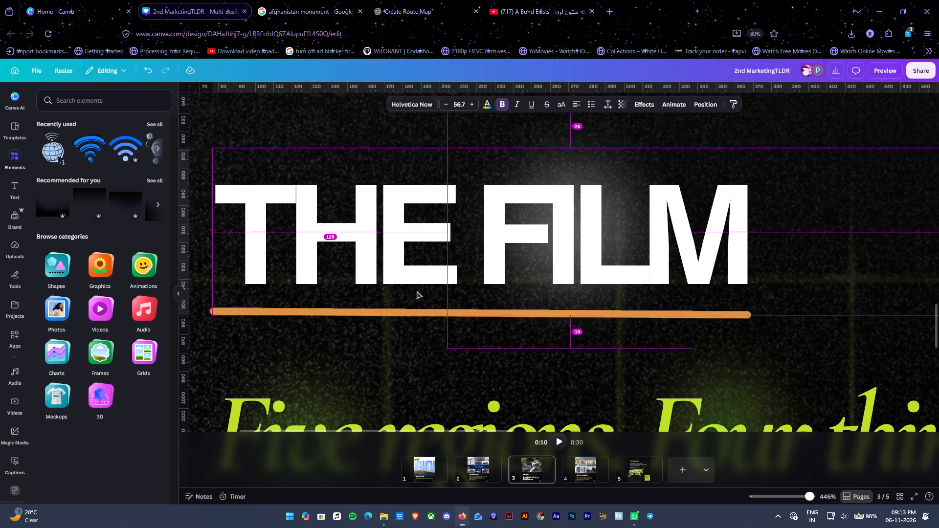
{"action": "scroll", "coordinate": [110, 393], "scroll_direction": "up", "scroll_amount": 5}
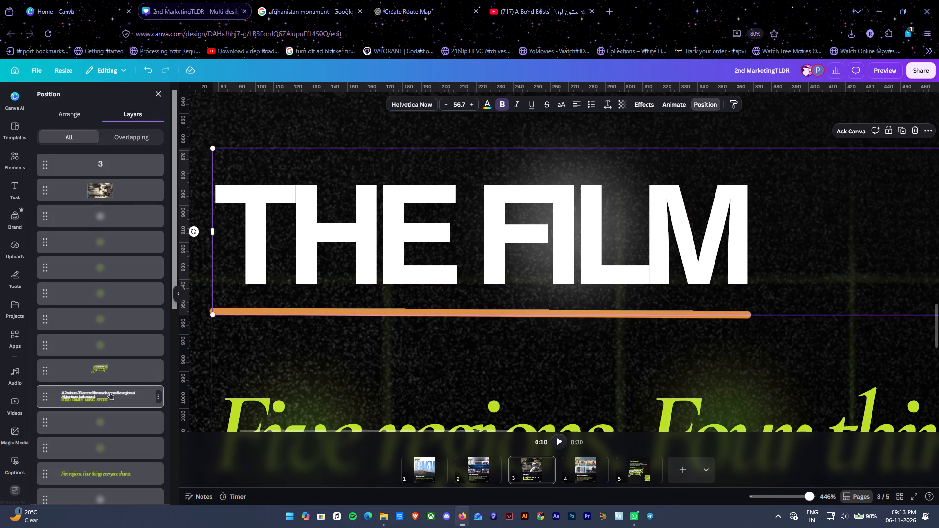
{"action": "scroll", "coordinate": [110, 392], "scroll_direction": "down", "scroll_amount": 3}
{"action": "left_click", "coordinate": [105, 407]}
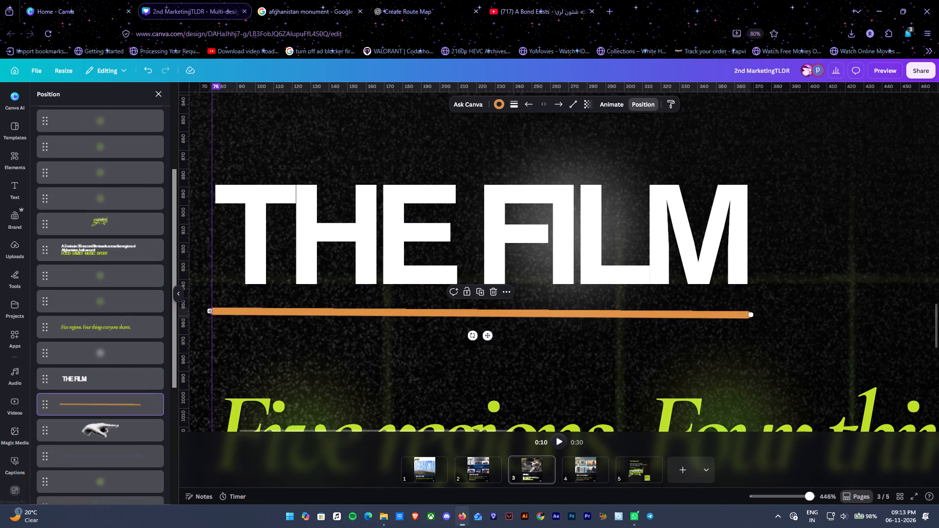
{"action": "left_click_drag", "start_coordinate": [209, 310], "coordinate": [208, 319]}
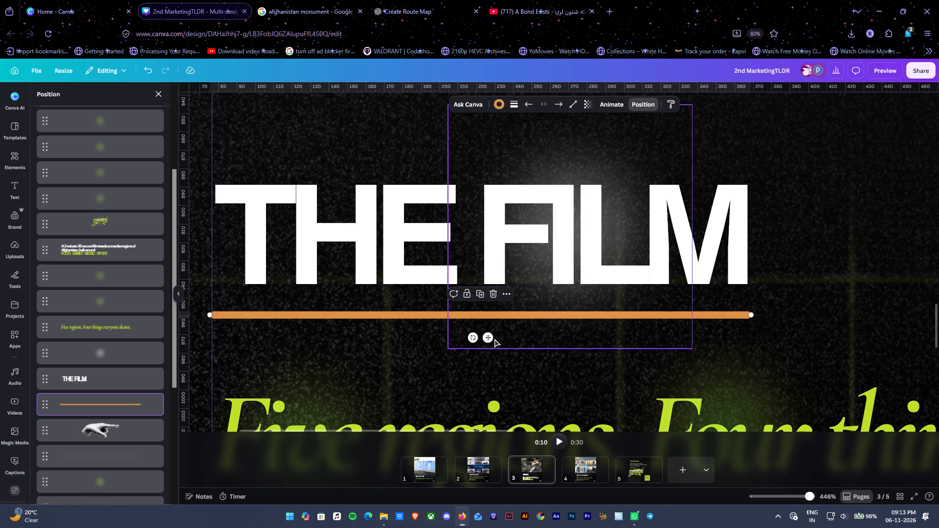
{"action": "left_click", "coordinate": [487, 340]}
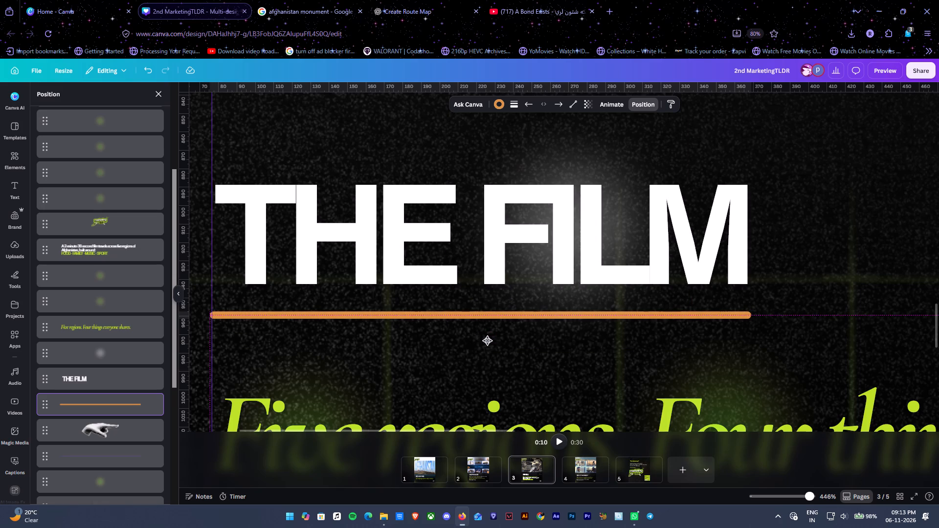
{"action": "left_click", "coordinate": [513, 225]}
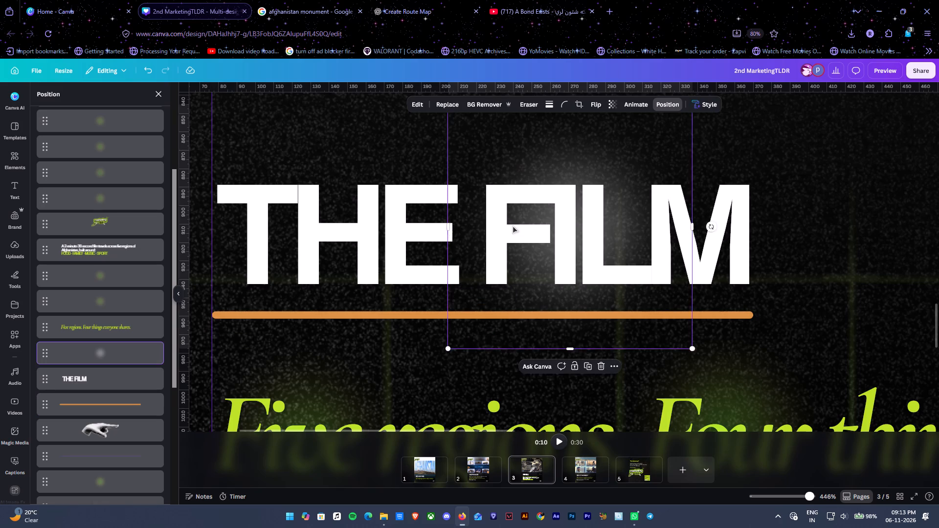
Align THE FILM heading on page 3 with the left margin guide.
{"action": "left_click", "coordinate": [381, 221]}
{"action": "left_click", "coordinate": [389, 222]}
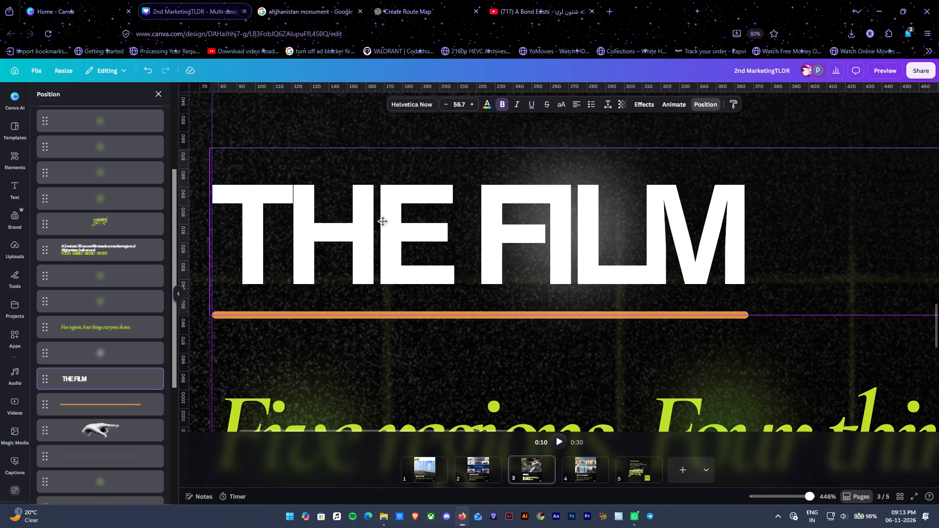
{"action": "scroll", "coordinate": [386, 221], "scroll_direction": "down", "scroll_amount": 3, "text": "ctrl+alt"}
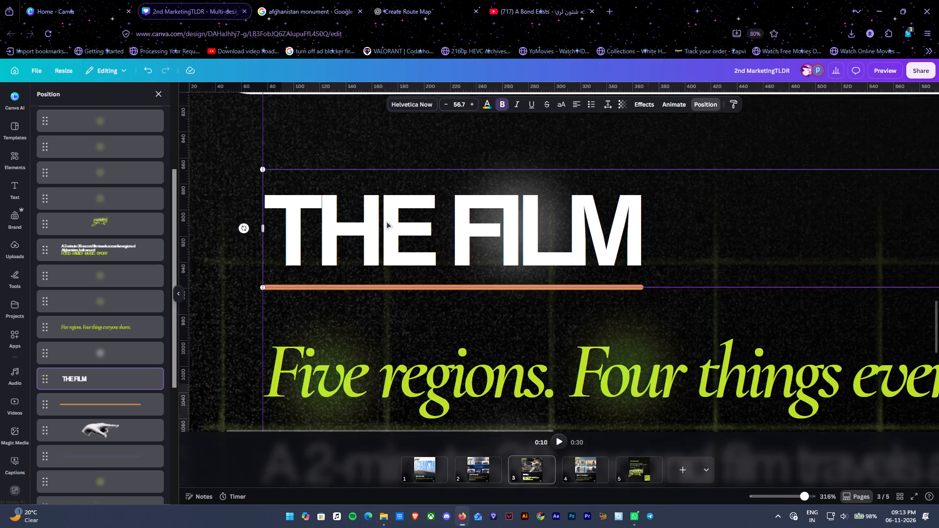
{"action": "scroll", "coordinate": [386, 221], "scroll_direction": "down", "scroll_amount": 7, "text": "ctrl+alt"}
{"action": "left_click", "coordinate": [499, 288]}
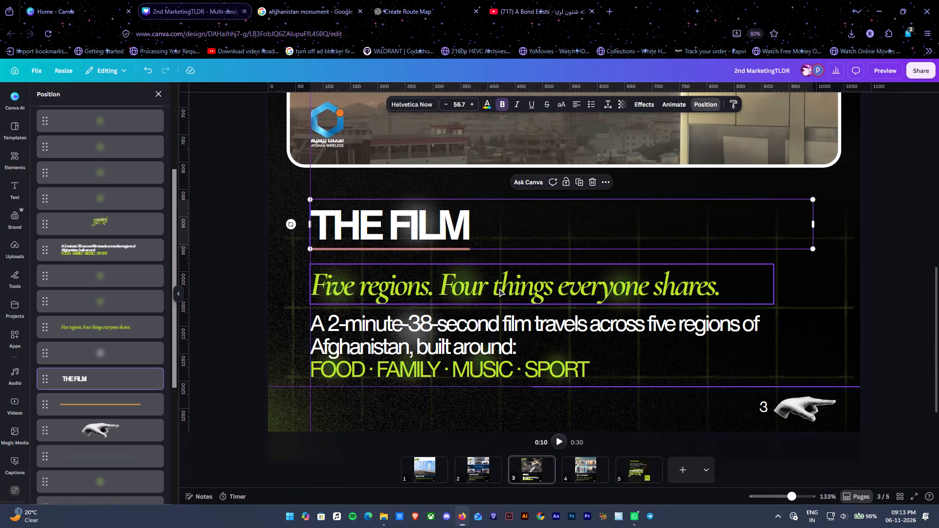
Shrink the white glow behind the film description and centre it behind the number 38.
{"action": "left_click", "coordinate": [422, 330]}
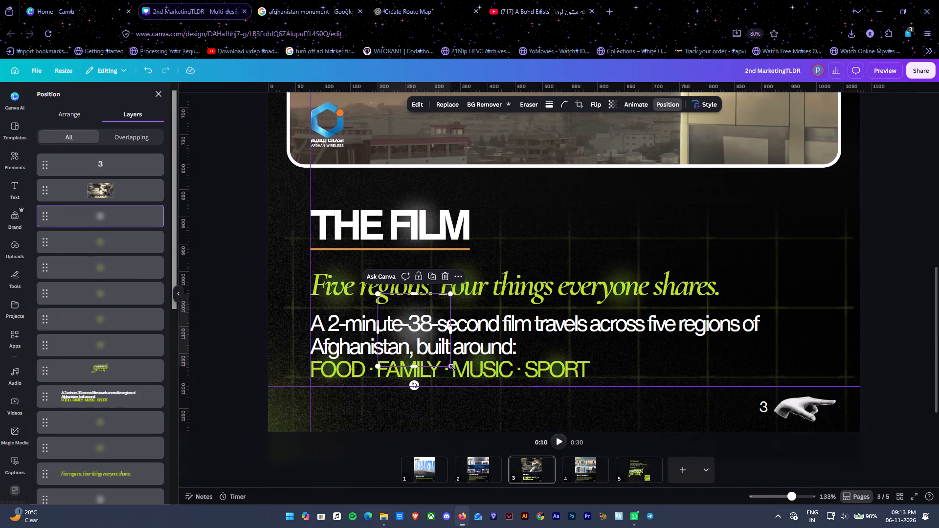
{"action": "left_click_drag", "start_coordinate": [452, 368], "coordinate": [430, 346]}
{"action": "left_click_drag", "start_coordinate": [411, 327], "coordinate": [427, 330]}
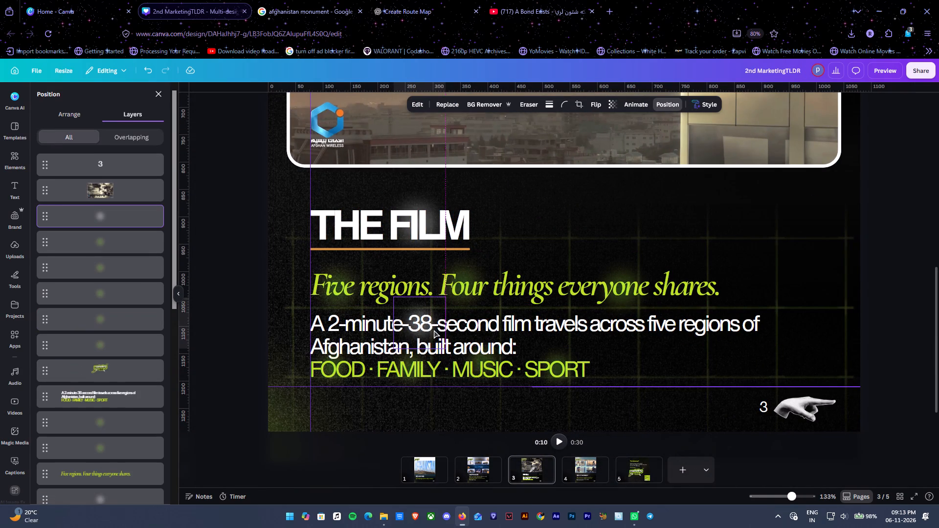
{"action": "left_click", "coordinate": [926, 203]}
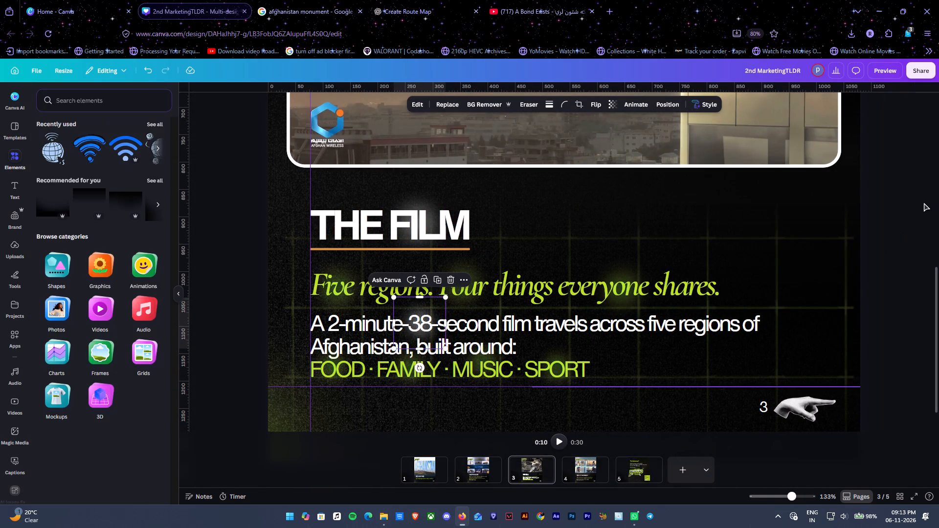
{"action": "left_click", "coordinate": [924, 203]}
Remove the horizontal ruler guide beneath the FOOD · FAMILY · MUSIC · SPORT line on page 3.
{"action": "scroll", "coordinate": [897, 269], "scroll_direction": "down", "scroll_amount": 5}
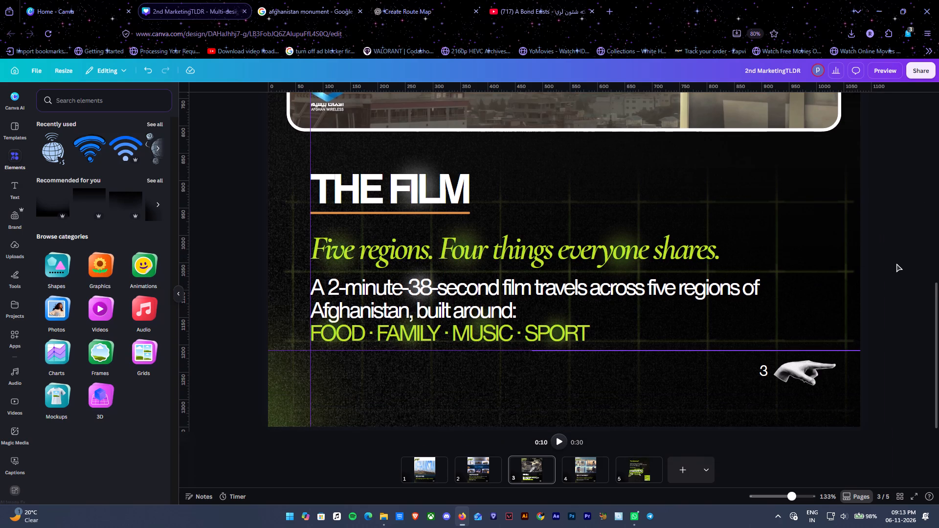
{"action": "scroll", "coordinate": [896, 263], "scroll_direction": "up", "scroll_amount": 2}
{"action": "scroll", "coordinate": [896, 263], "scroll_direction": "down", "scroll_amount": 9}
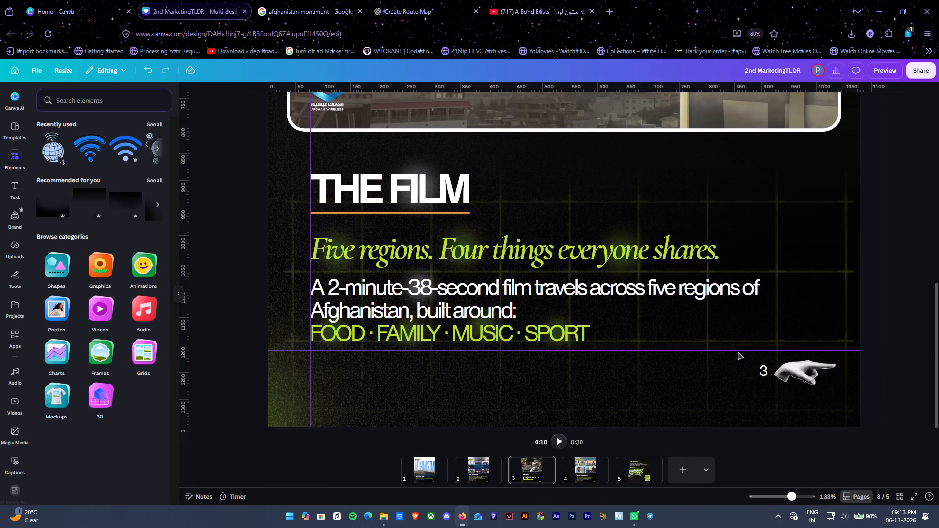
{"action": "left_click_drag", "start_coordinate": [740, 349], "coordinate": [749, 491]}
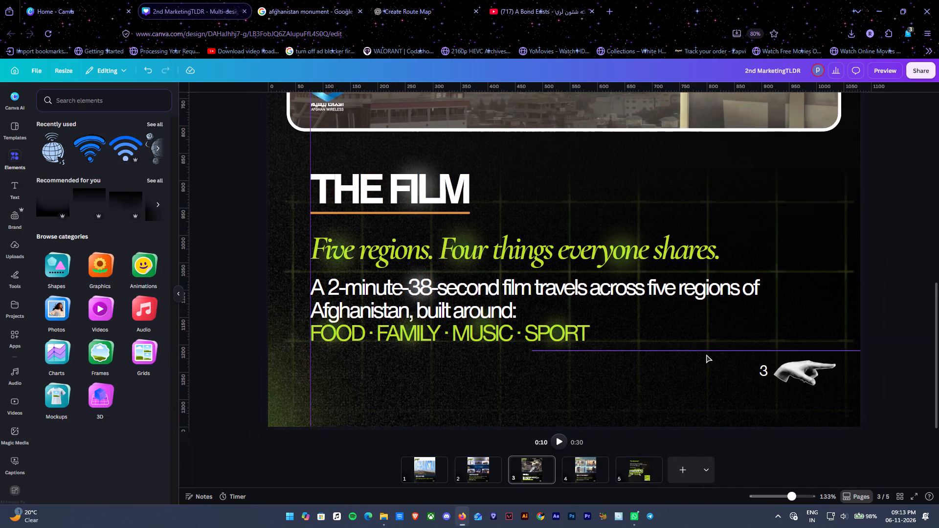
Move the purple line to start at the left margin guide beneath FOOD · FAMILY · MUSIC · SPORT and shorten it to end under SPORT.
{"action": "left_click", "coordinate": [705, 352]}
{"action": "left_click_drag", "start_coordinate": [709, 351], "coordinate": [656, 358]}
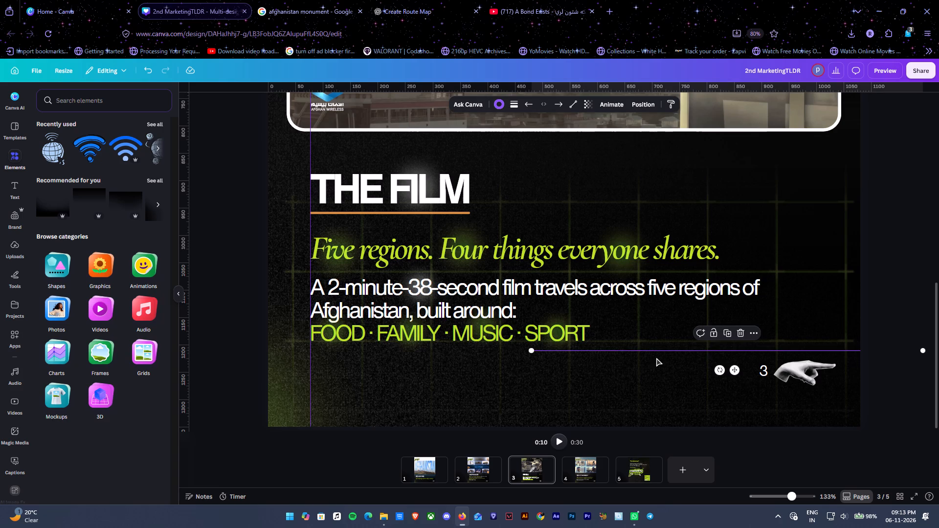
{"action": "left_click_drag", "start_coordinate": [656, 358], "coordinate": [488, 344]}
{"action": "left_click_drag", "start_coordinate": [704, 345], "coordinate": [592, 349]}
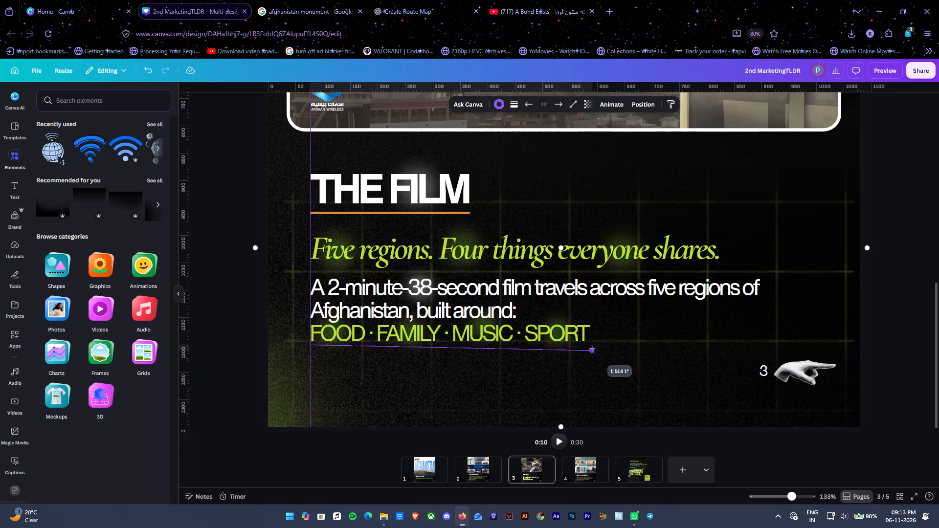
{"action": "left_click_drag", "start_coordinate": [592, 349], "coordinate": [589, 346]}
{"action": "left_click", "coordinate": [571, 366]}
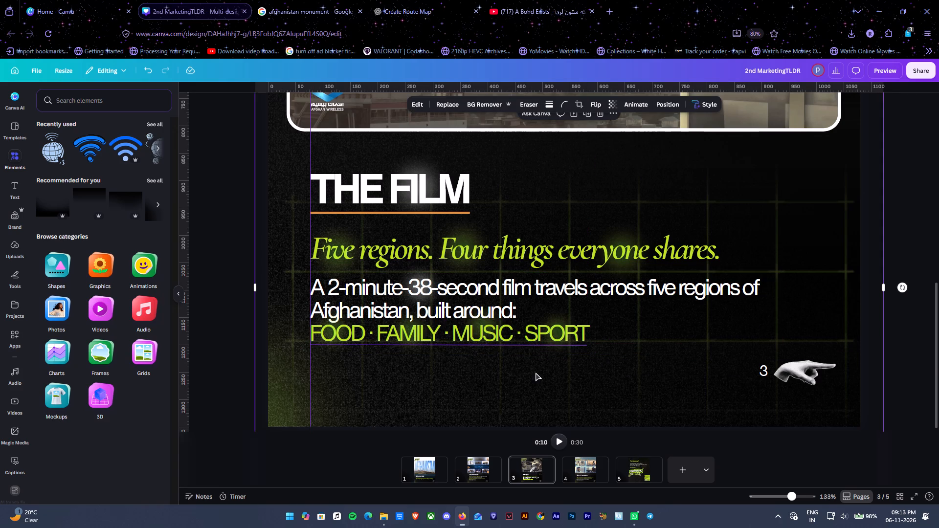
Recolour the purple line beneath FOOD · FAMILY · MUSIC · SPORT to the orange of the heading underline.
{"action": "scroll", "coordinate": [536, 373], "scroll_direction": "up", "scroll_amount": 5, "text": "ctrl+alt"}
{"action": "left_click", "coordinate": [502, 337]}
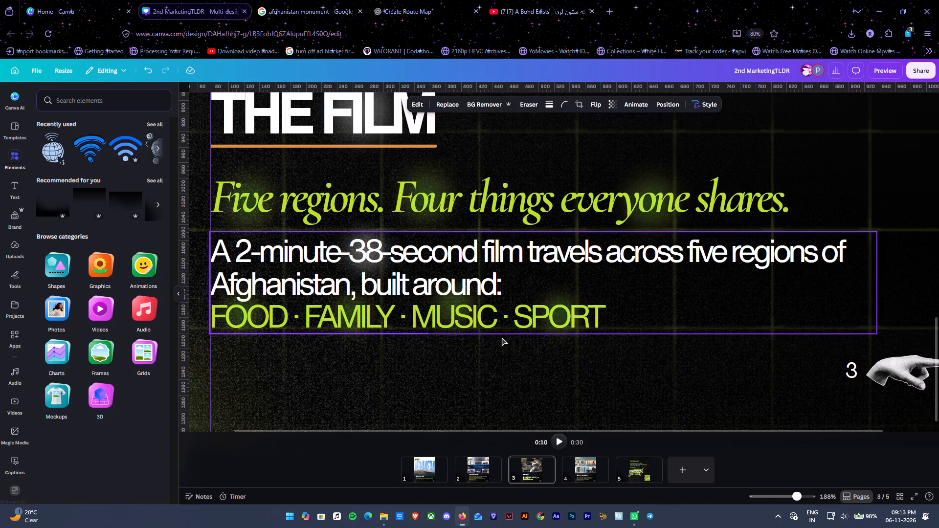
{"action": "key", "text": "alt+1"}
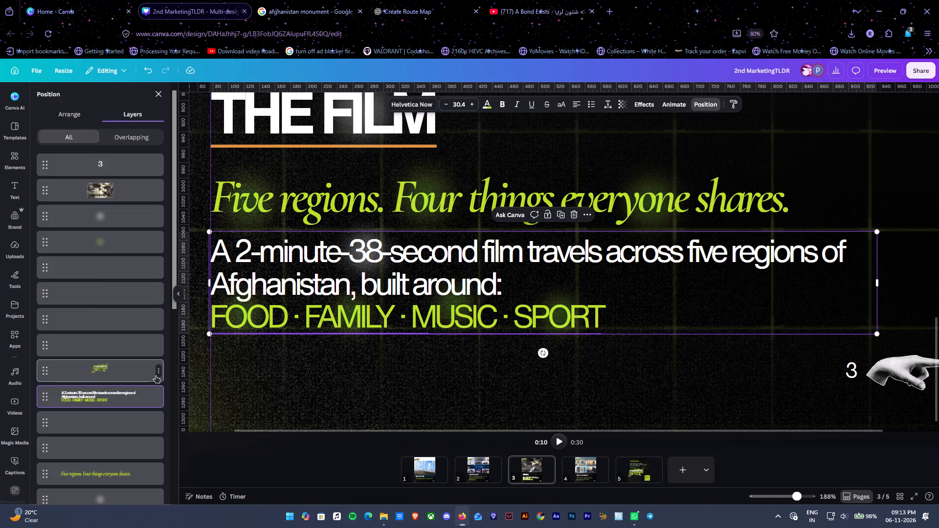
{"action": "scroll", "coordinate": [124, 430], "scroll_direction": "down", "scroll_amount": 12}
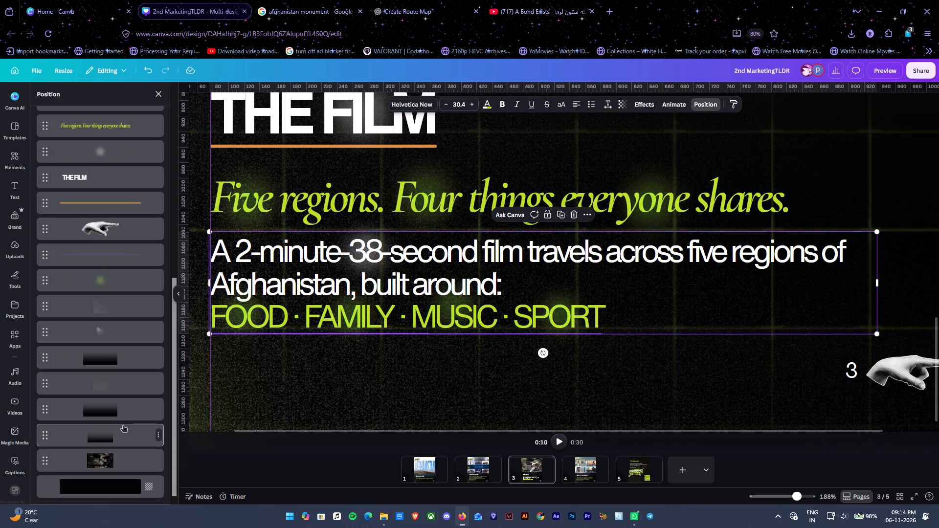
{"action": "scroll", "coordinate": [123, 425], "scroll_direction": "down", "scroll_amount": 3}
{"action": "scroll", "coordinate": [123, 425], "scroll_direction": "up", "scroll_amount": 11}
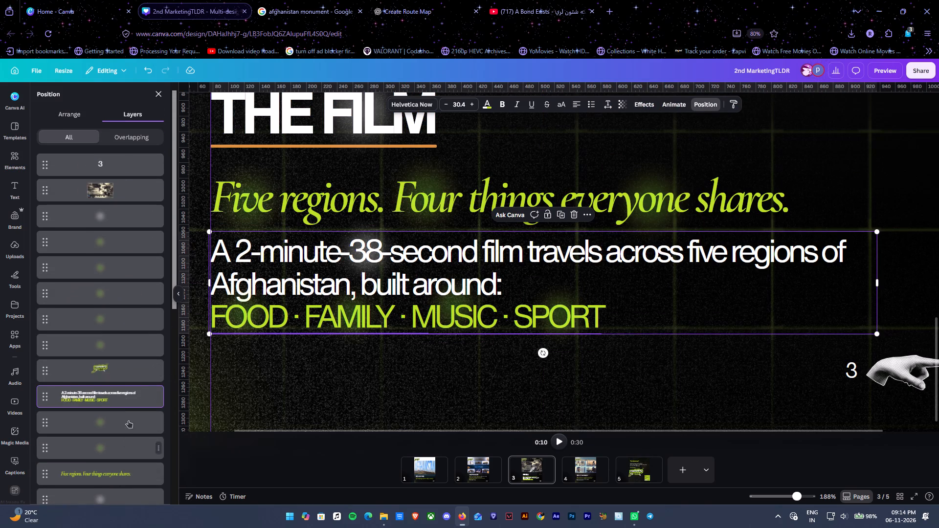
{"action": "scroll", "coordinate": [125, 400], "scroll_direction": "down", "scroll_amount": 7}
{"action": "left_click", "coordinate": [122, 260]}
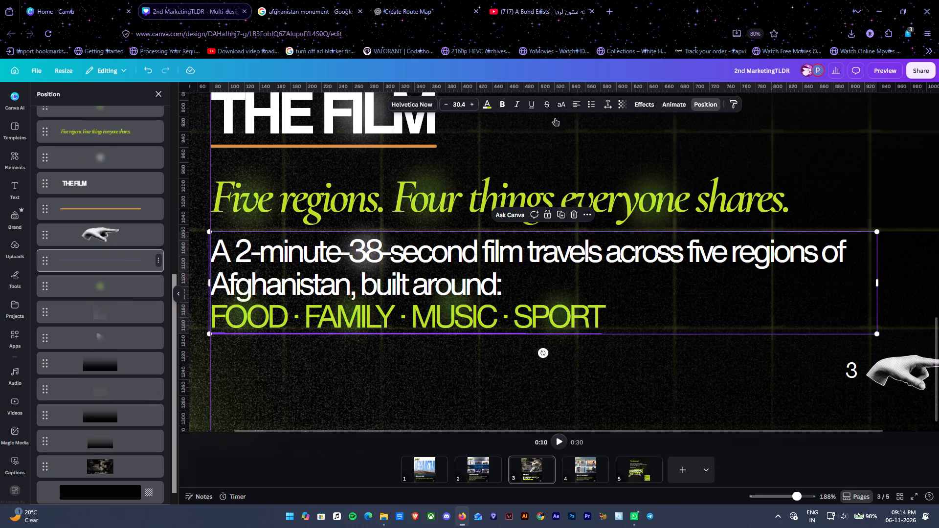
{"action": "left_click", "coordinate": [497, 102]}
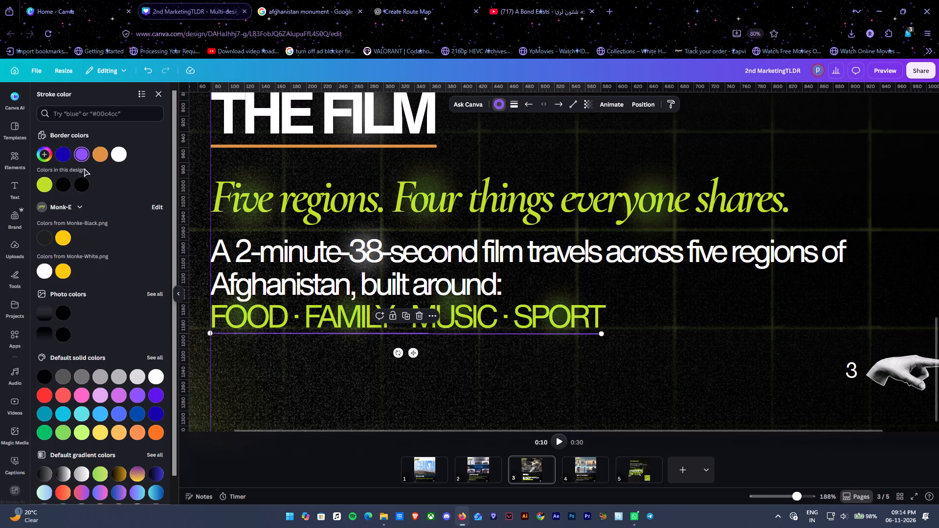
{"action": "left_click", "coordinate": [99, 158]}
Fine-tune the orange line beneath FOOD · FAMILY · MUSIC · SPORT to 0° and a length of about 505, ending under SPORT.
{"action": "scroll", "coordinate": [330, 368], "scroll_direction": "up", "scroll_amount": 4, "text": "ctrl+alt"}
{"action": "scroll", "coordinate": [387, 349], "scroll_direction": "up", "scroll_amount": 5, "text": "ctrl+alt"}
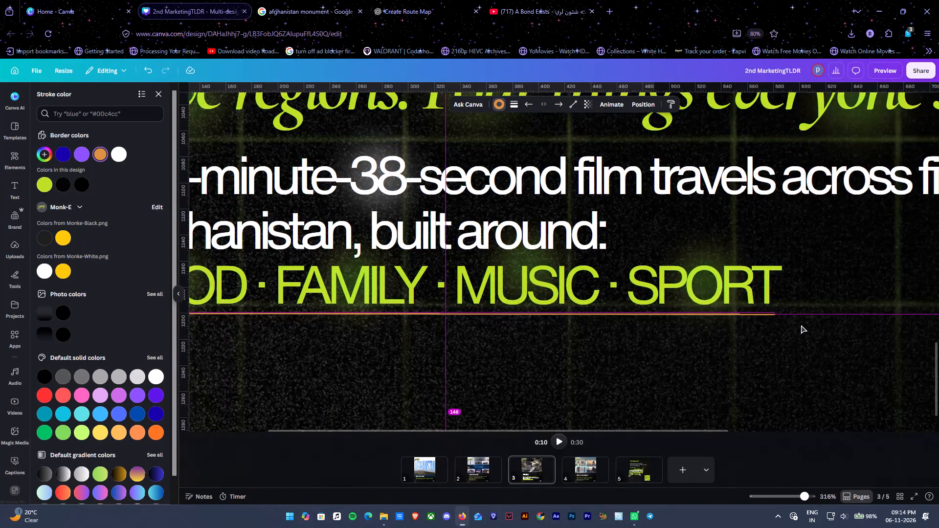
{"action": "left_click", "coordinate": [844, 308]}
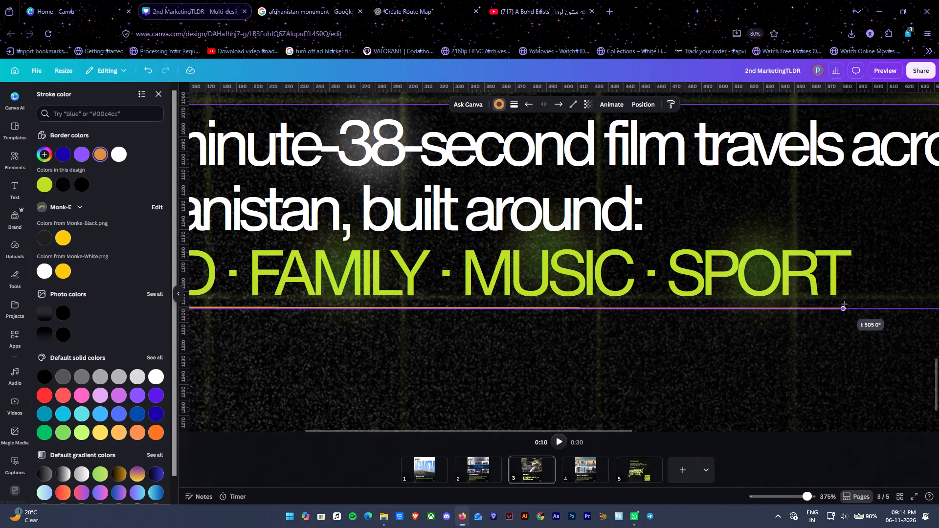
{"action": "left_click", "coordinate": [837, 352]}
{"action": "scroll", "coordinate": [837, 352], "scroll_direction": "down", "scroll_amount": 4, "text": "ctrl+alt"}
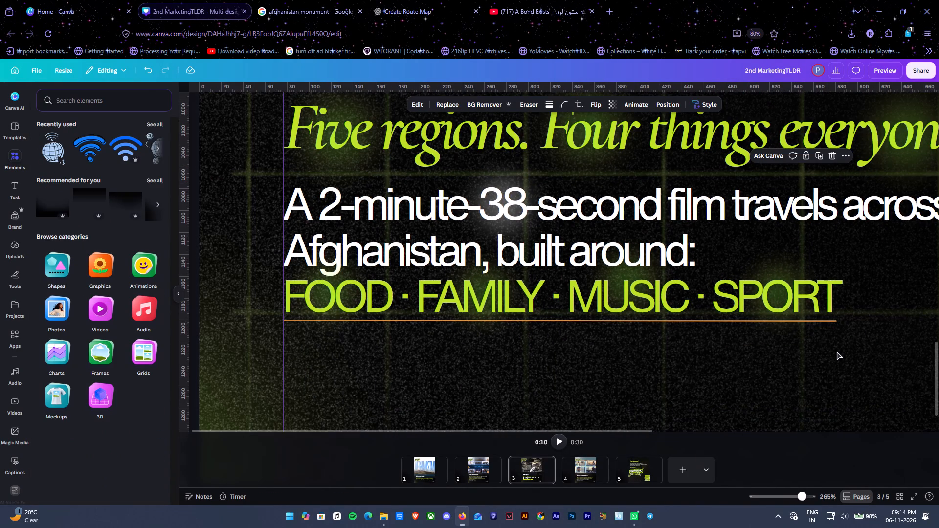
{"action": "scroll", "coordinate": [837, 352], "scroll_direction": "down", "scroll_amount": 7, "text": "ctrl+alt"}
{"action": "left_click", "coordinate": [887, 267]}
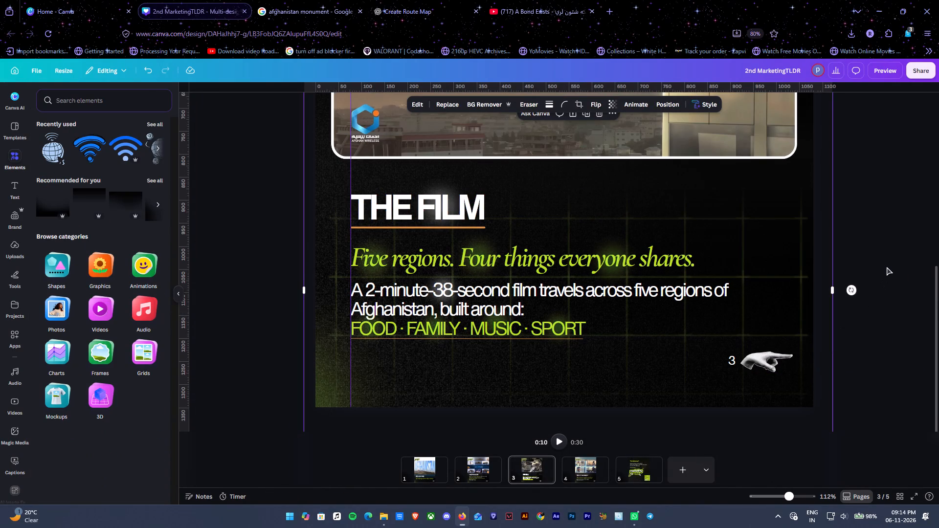
{"action": "left_click", "coordinate": [887, 267]}
Select the green glow behind the word "everyone" in the tagline.
{"action": "left_click", "coordinate": [610, 293]}
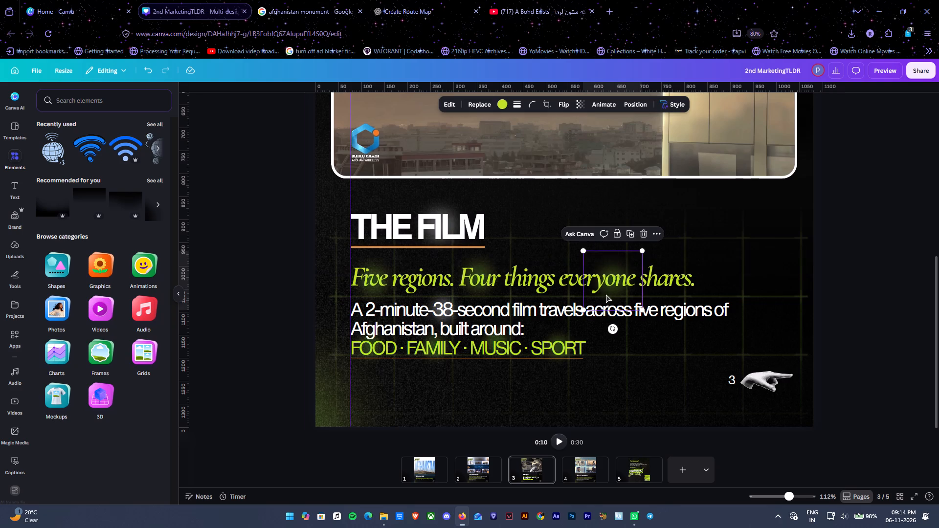
Shrink the green glow behind the word "everyone" in the tagline and recentre it on the word.
{"action": "left_click_drag", "start_coordinate": [641, 250], "coordinate": [628, 273]}
{"action": "left_click_drag", "start_coordinate": [610, 294], "coordinate": [620, 284]}
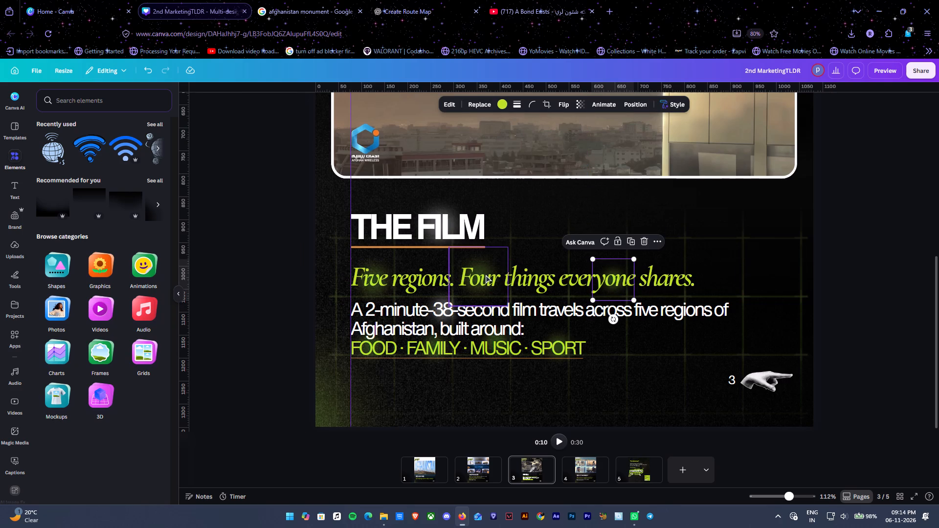
Set the transparency of the three green glows behind "Five", "Four" and "everyone" in the tagline to 14.
{"action": "left_click", "coordinate": [485, 275], "text": "shift"}
{"action": "left_click", "coordinate": [366, 277], "text": "shift"}
{"action": "left_click", "coordinate": [573, 102]}
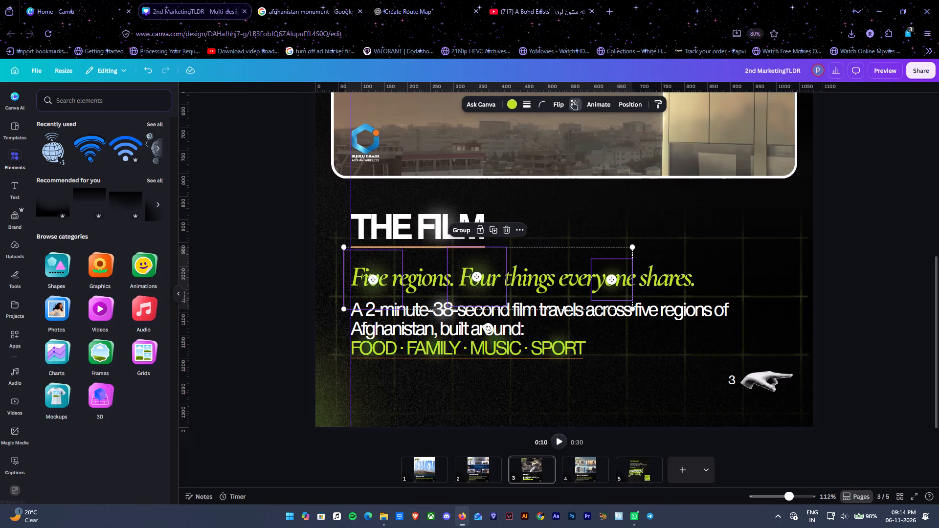
{"action": "left_click_drag", "start_coordinate": [552, 141], "coordinate": [542, 137]}
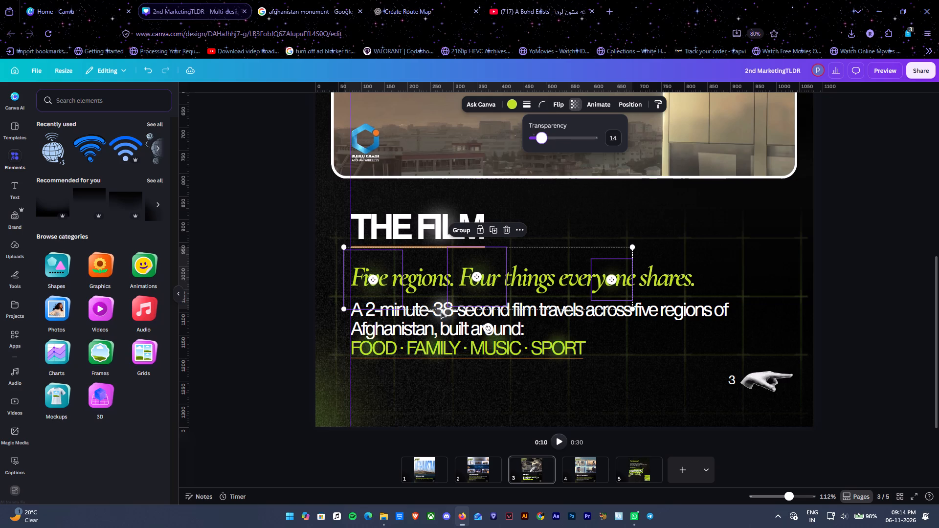
Set the transparency of the white glow behind "38-second" in the film description to 18.
{"action": "left_click", "coordinate": [442, 315]}
{"action": "left_click", "coordinate": [607, 100]}
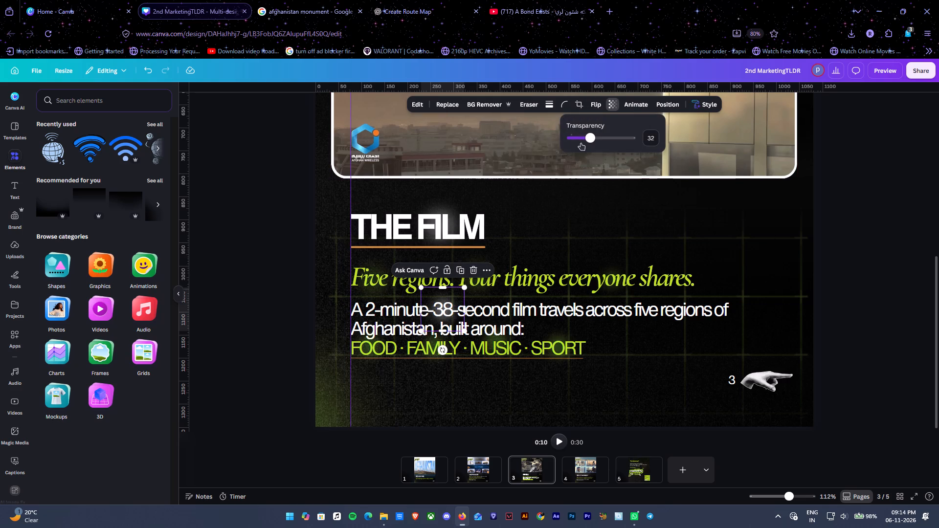
{"action": "left_click", "coordinate": [582, 139]}
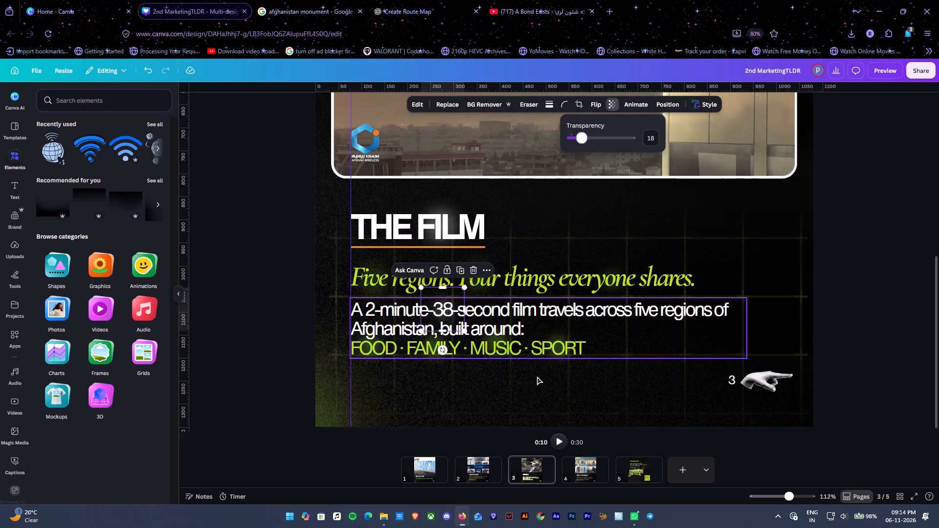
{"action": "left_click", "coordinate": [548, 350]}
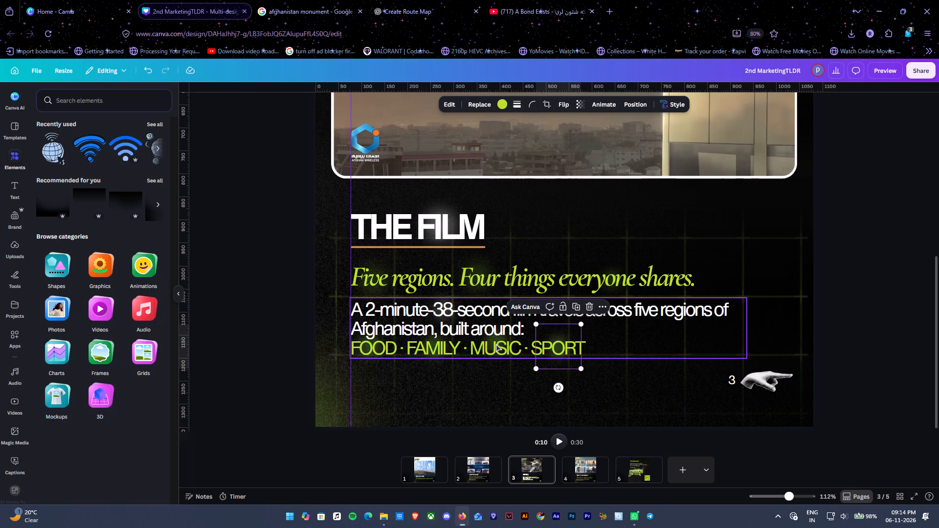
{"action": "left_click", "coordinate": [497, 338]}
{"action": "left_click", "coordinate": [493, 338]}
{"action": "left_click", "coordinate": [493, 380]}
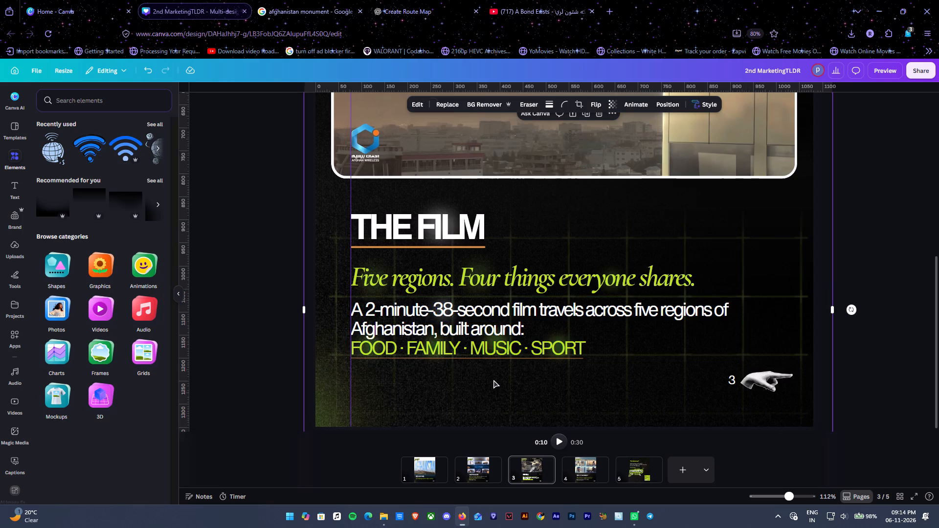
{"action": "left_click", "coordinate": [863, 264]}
Go to page 4 of the carousel.
{"action": "scroll", "coordinate": [864, 264], "scroll_direction": "down", "scroll_amount": 2}
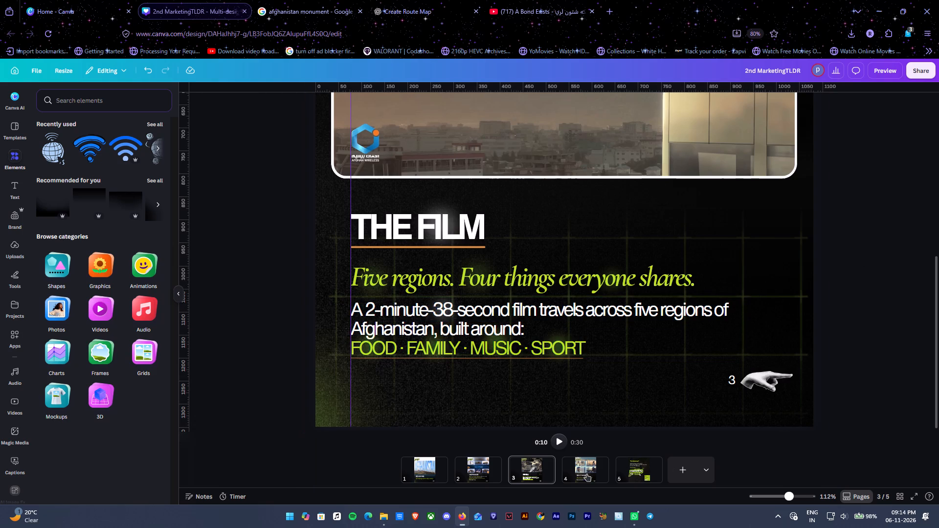
{"action": "left_click", "coordinate": [586, 474]}
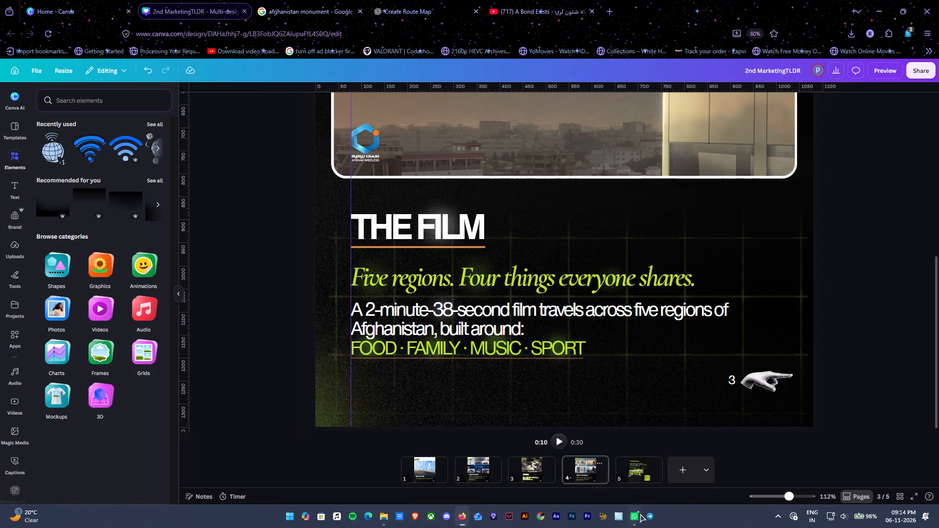
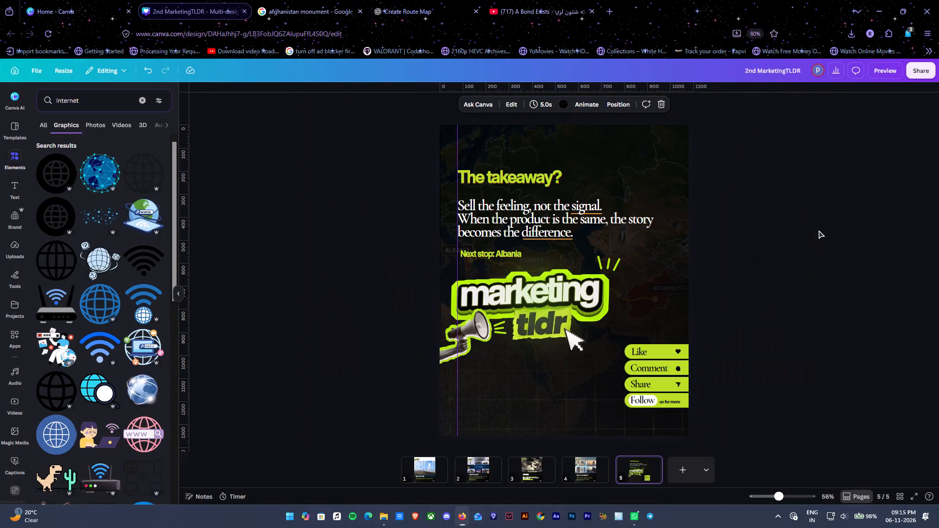
On page 2, set the line spacing of the paragraph starting "For Afghan Wireless (AWCC)" to 1.06.
{"action": "left_click", "coordinate": [427, 475]}
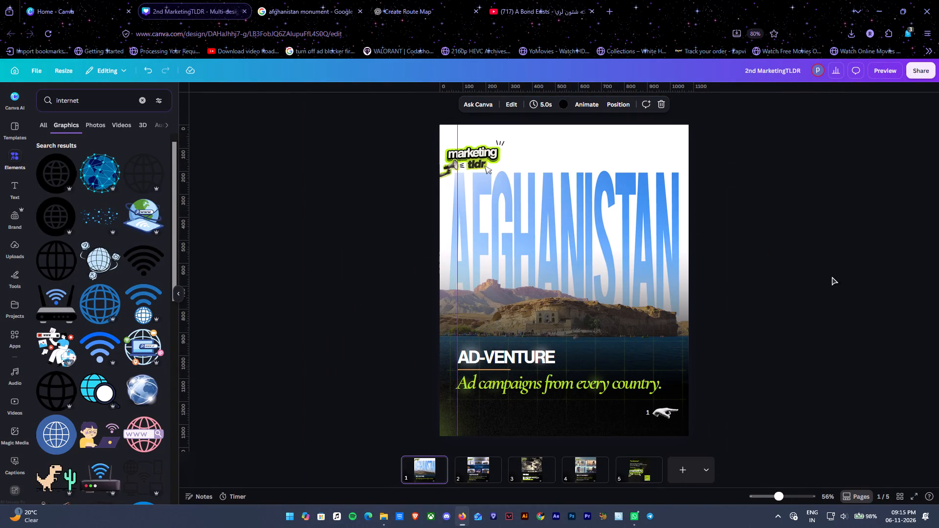
{"action": "key", "text": "Right"}
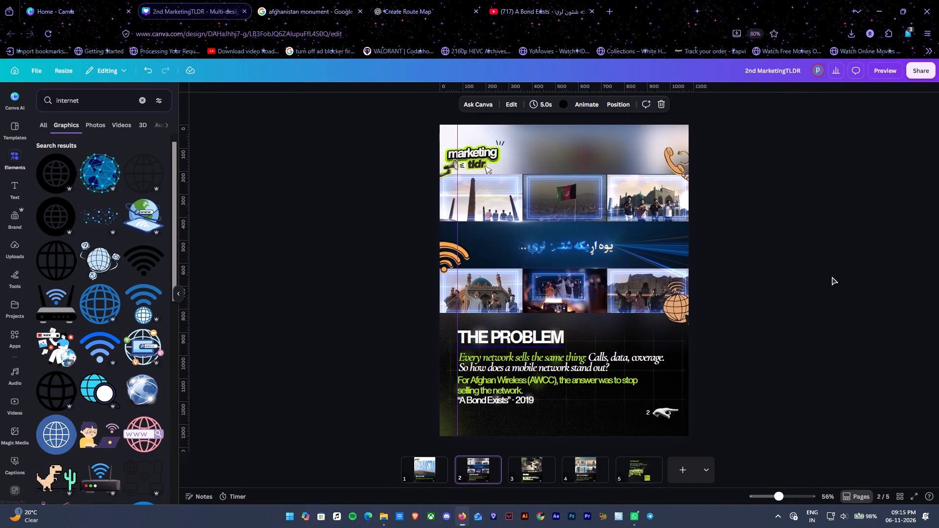
{"action": "scroll", "coordinate": [532, 405], "scroll_direction": "up", "scroll_amount": 7, "text": "ctrl+alt"}
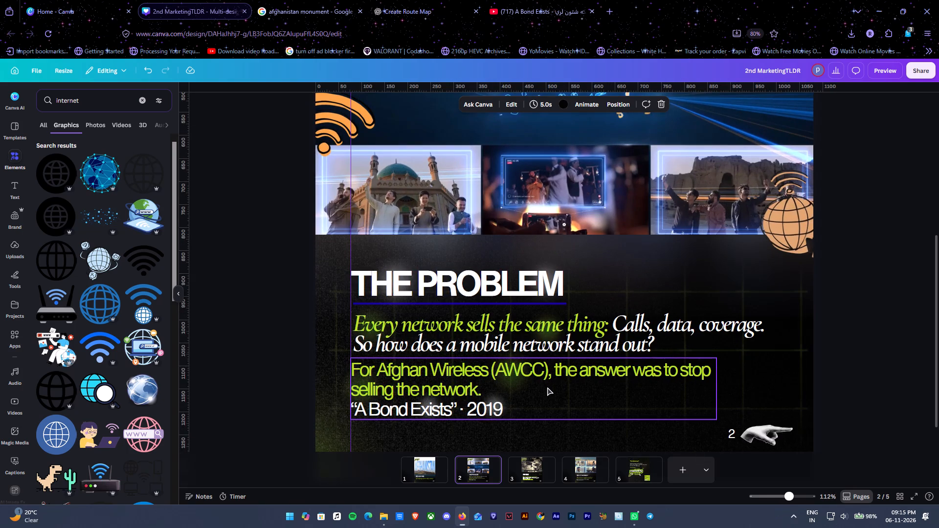
{"action": "left_click", "coordinate": [547, 387]}
{"action": "left_click", "coordinate": [604, 103]}
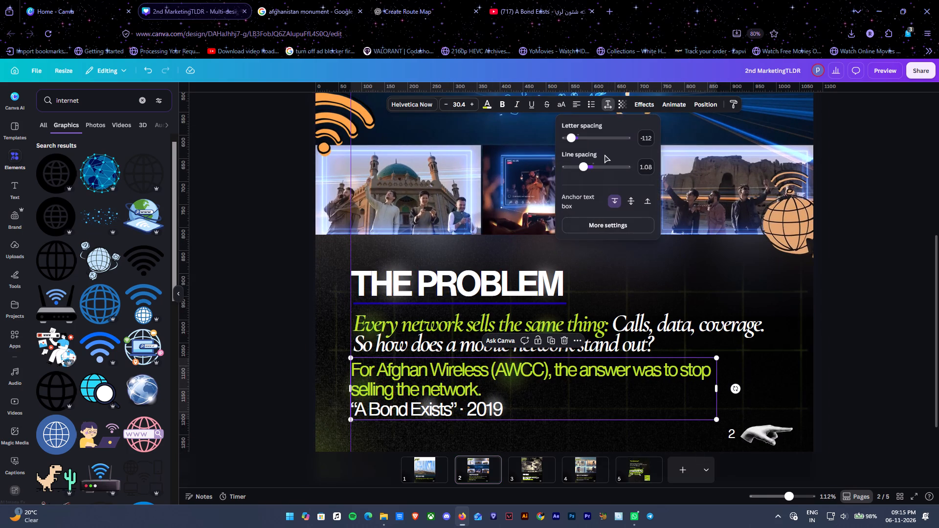
{"action": "left_click", "coordinate": [583, 167]}
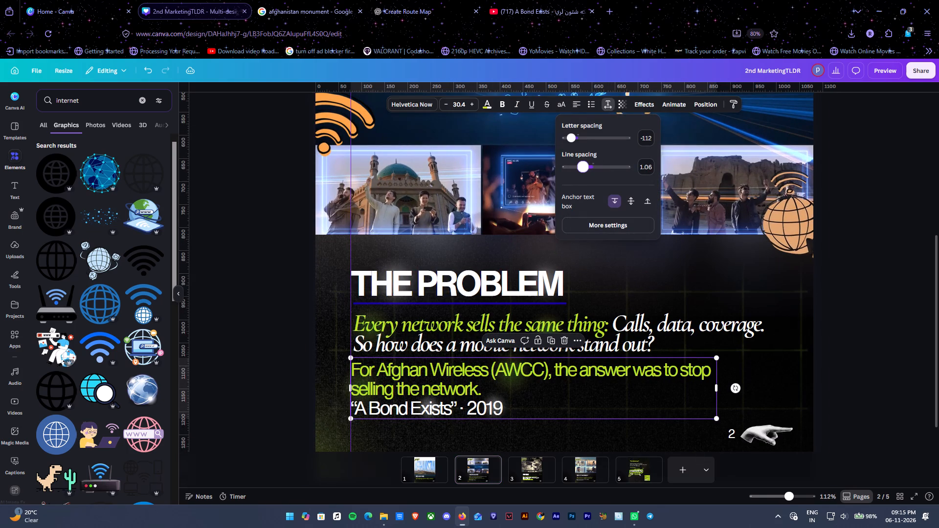
Set the line spacing of the italic "Every network sells the same thing" text to 0.92 and scale it down to font size 37.8.
{"action": "left_click", "coordinate": [617, 326]}
{"action": "left_click", "coordinate": [610, 106]}
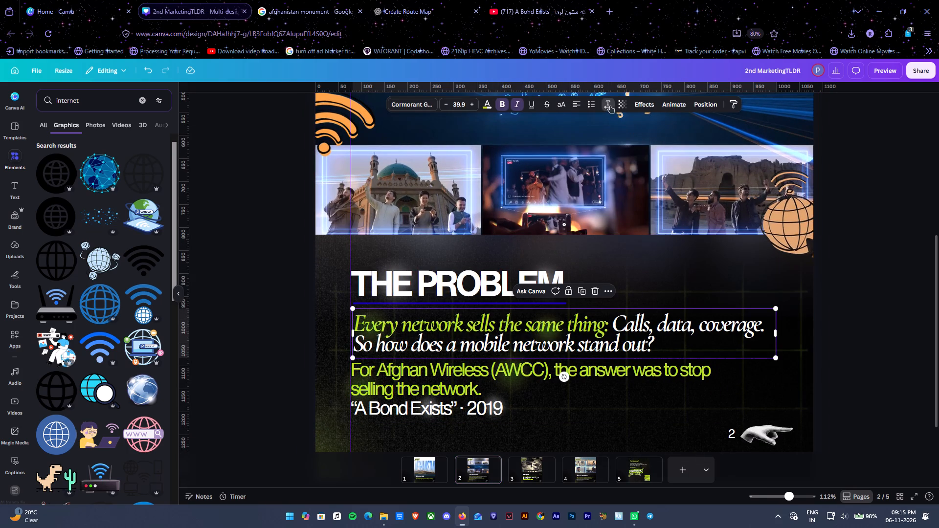
{"action": "left_click", "coordinate": [579, 164]}
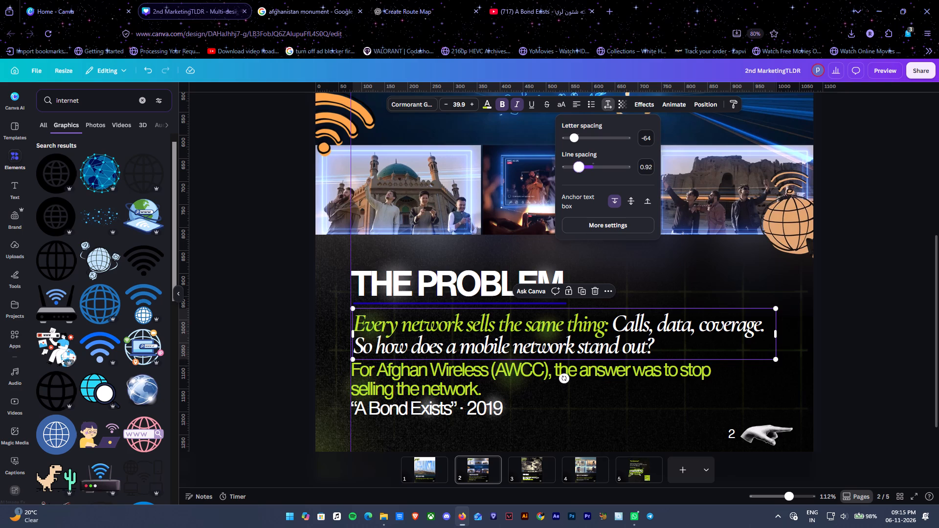
{"action": "left_click", "coordinate": [779, 333]}
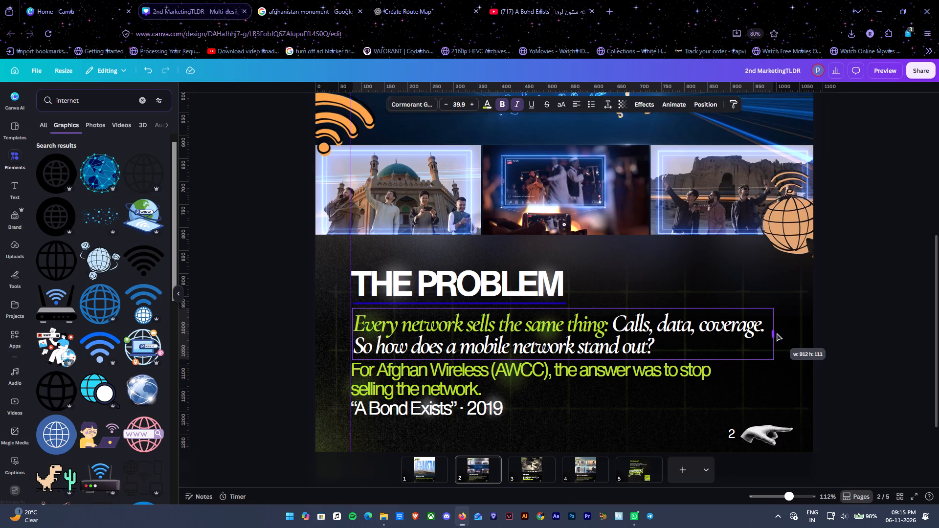
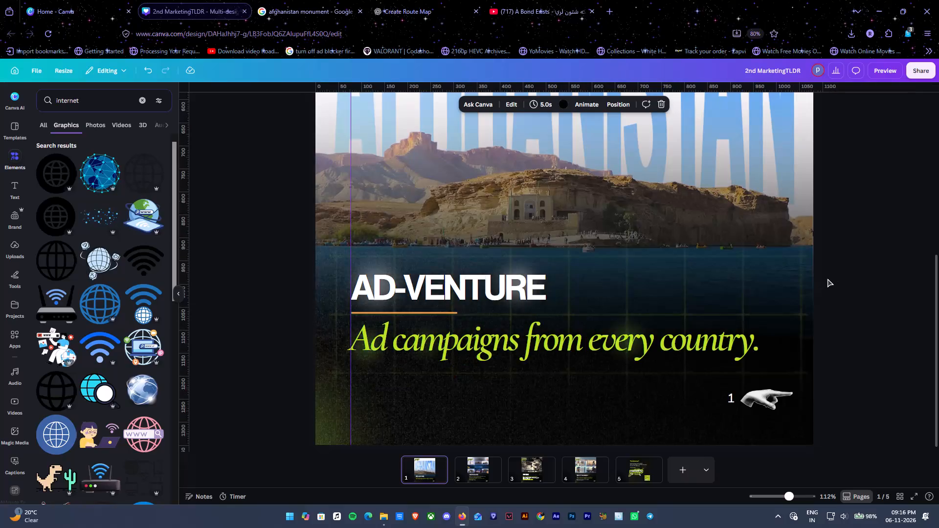
Review the carousel from the AFGHANISTAN cover through THE PROBLEM and THE FILM pages, checking text alignment, underlines and glows.
{"action": "scroll", "coordinate": [828, 279], "scroll_direction": "up", "scroll_amount": 3}
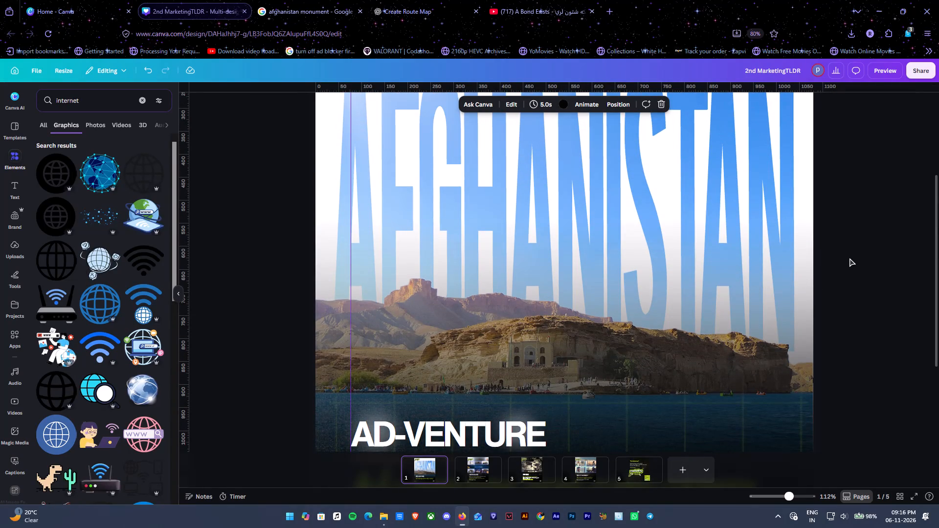
{"action": "scroll", "coordinate": [850, 258], "scroll_direction": "down", "scroll_amount": 7, "text": "ctrl+alt"}
{"action": "scroll", "coordinate": [769, 220], "scroll_direction": "up", "scroll_amount": 2, "text": "ctrl+alt"}
{"action": "left_click", "coordinate": [769, 220]}
{"action": "key", "text": "Right"}
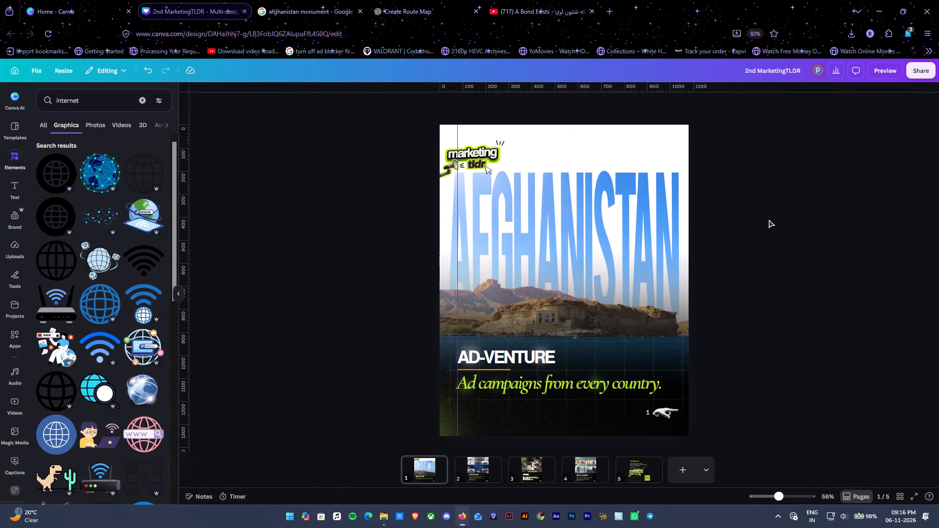
{"action": "key", "text": "Right"}
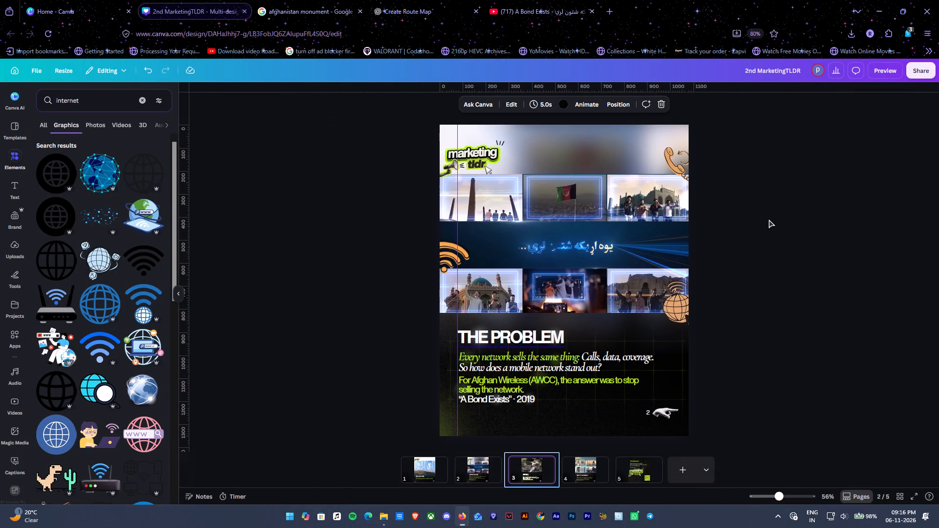
{"action": "key", "text": "Right"}
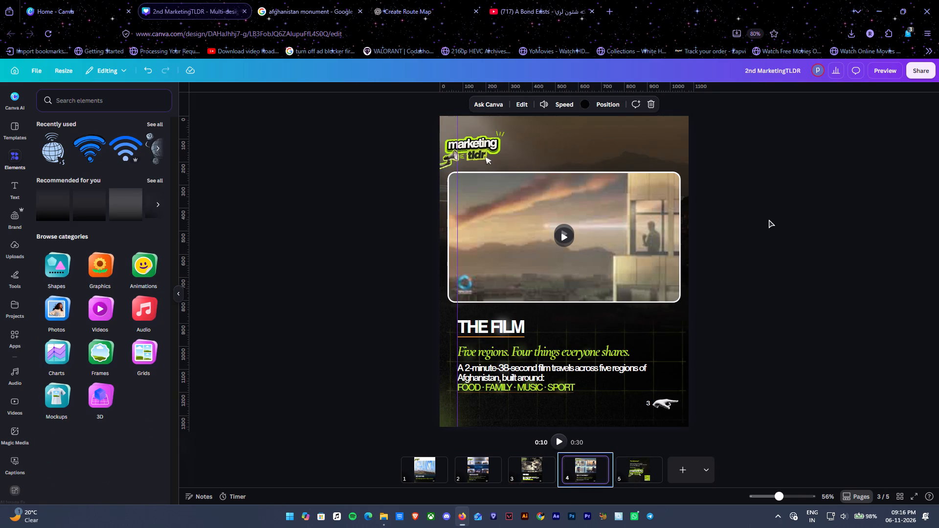
Review pages 1 to 5 of the carousel, comparing heading alignment, underlines and text layout across them.
{"action": "key", "text": "Right"}
{"action": "key", "text": "Left"}
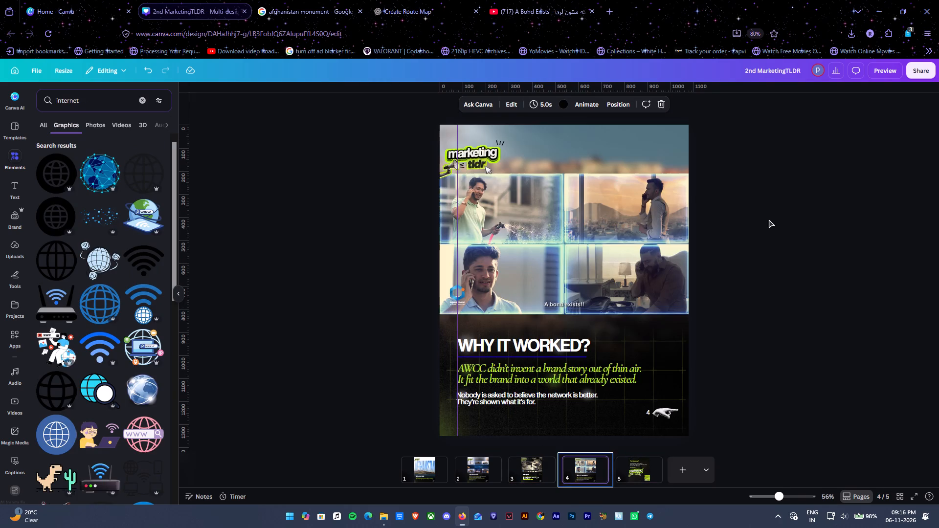
{"action": "key", "text": "Left"}
{"action": "key", "text": "Left"}
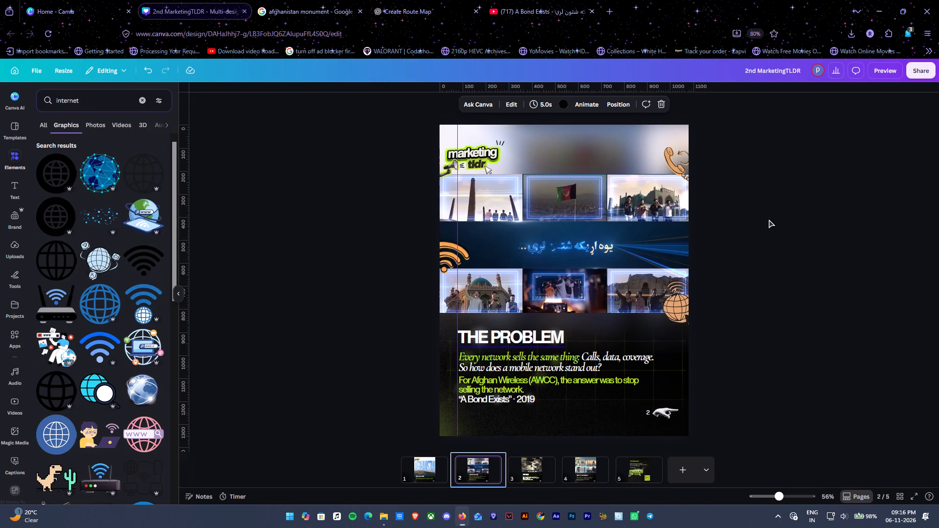
{"action": "key", "text": "Right"}
{"action": "key", "text": "Left"}
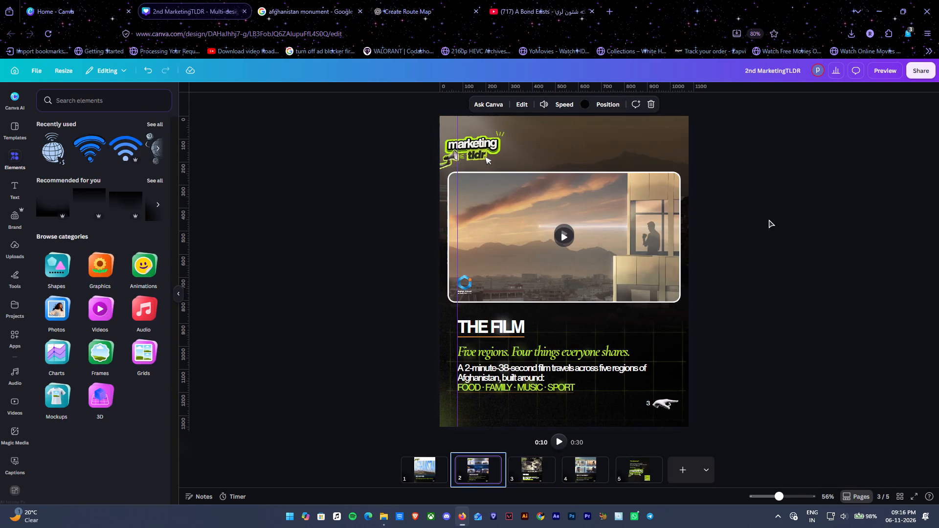
{"action": "key", "text": "Right"}
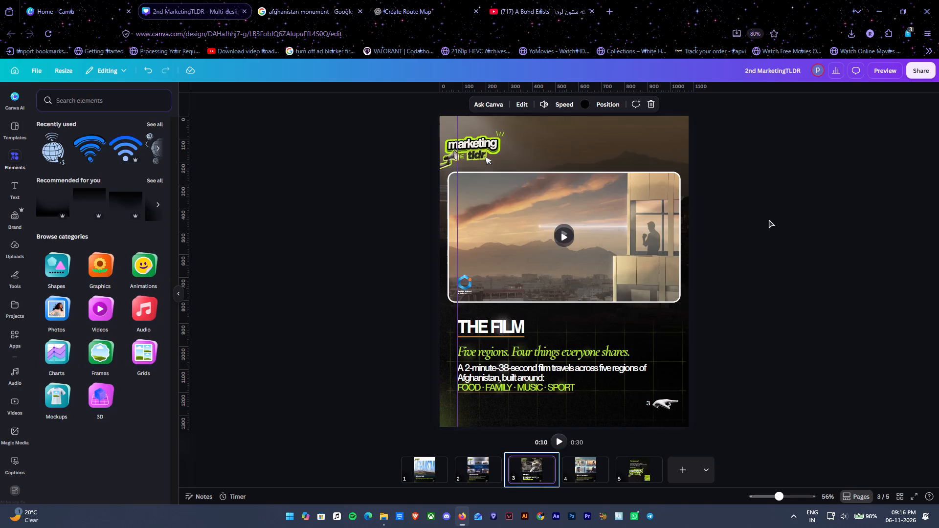
{"action": "key", "text": "Left"}
{"action": "key", "text": "Left"}
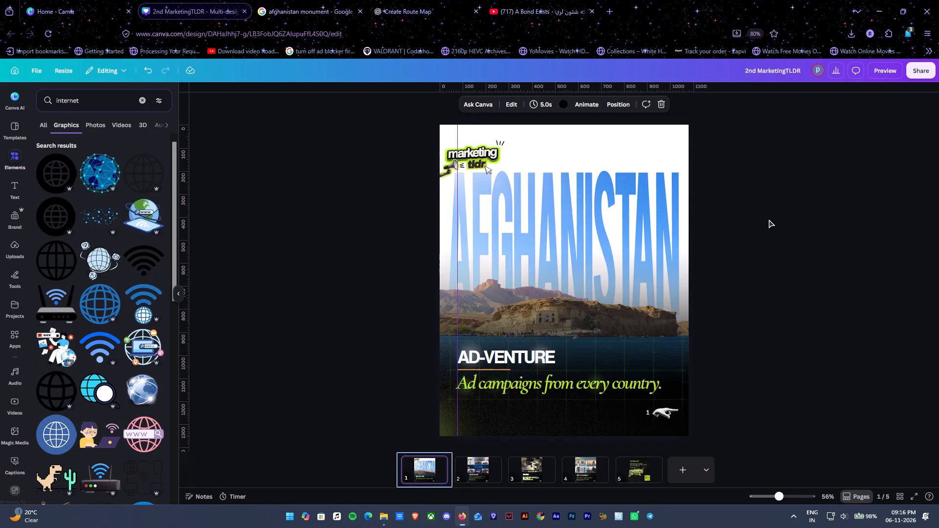
{"action": "key", "text": "Right"}
{"action": "key", "text": "Right"}
{"action": "key", "text": "Right"}
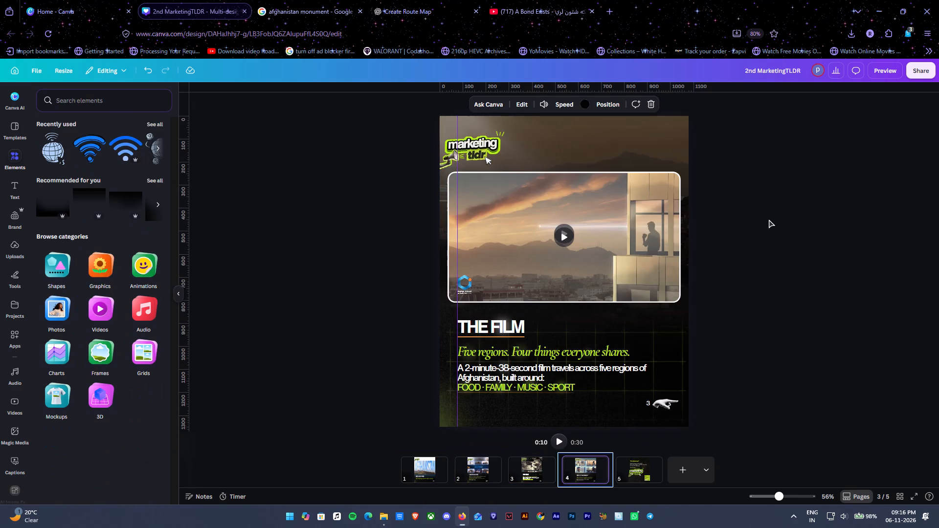
{"action": "key", "text": "Right"}
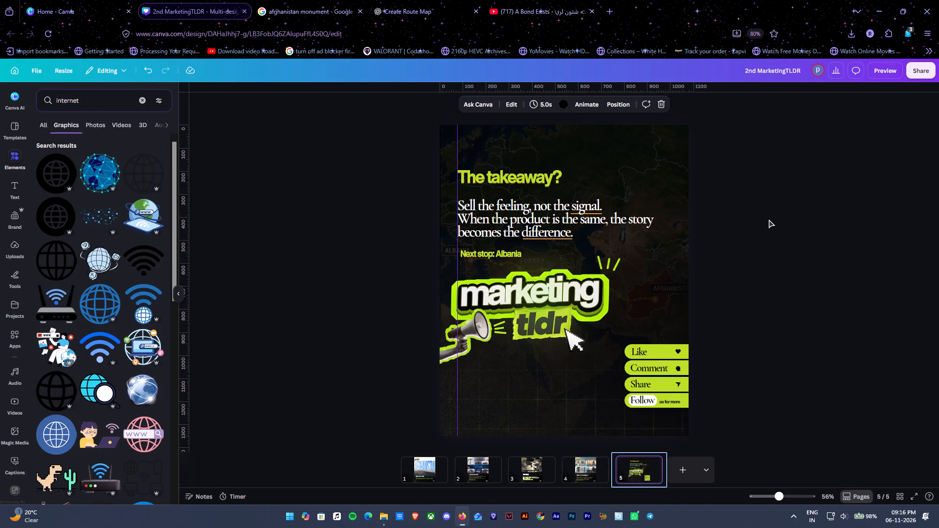
{"action": "key", "text": "Left"}
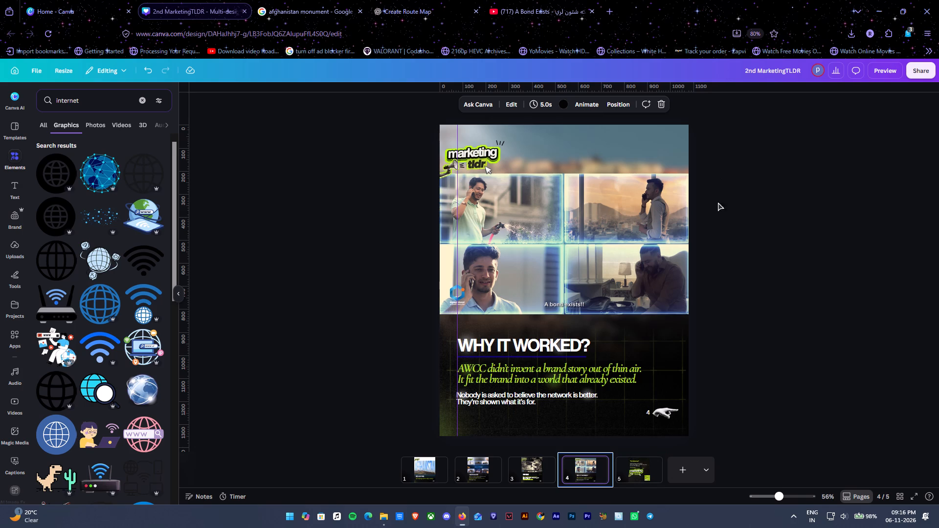
Switch to WhatsApp.
{"action": "left_click", "coordinate": [641, 515]}
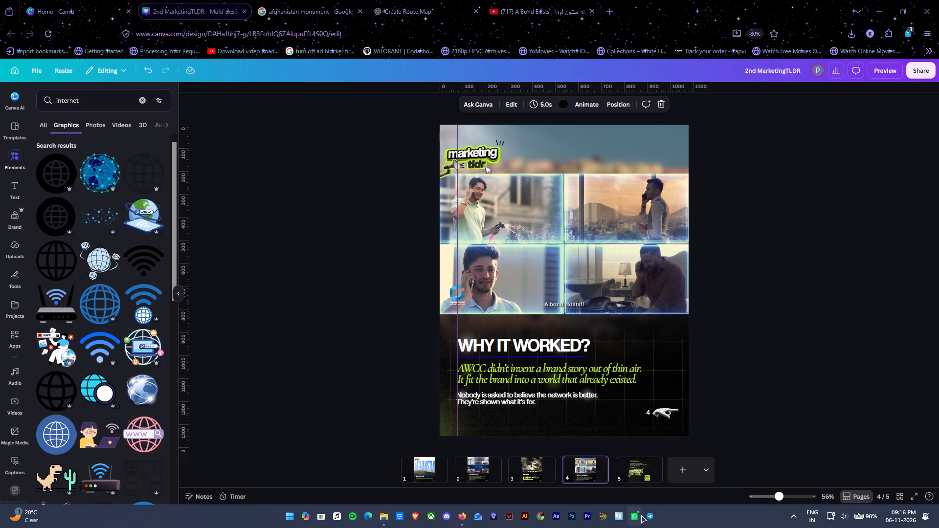